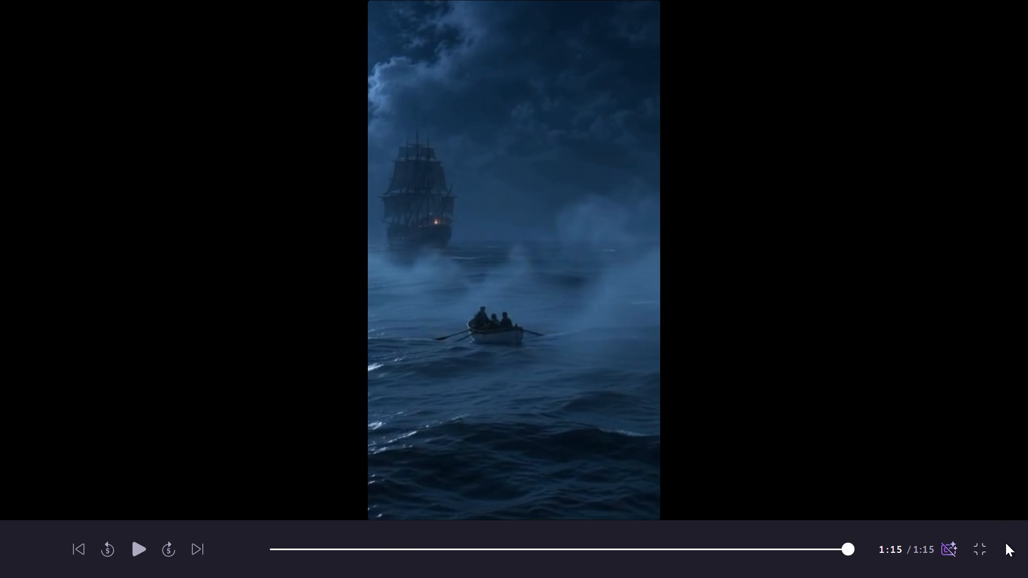
Leave the full-screen preview and return the playhead to the start of the timeline.
left_click(984, 549)
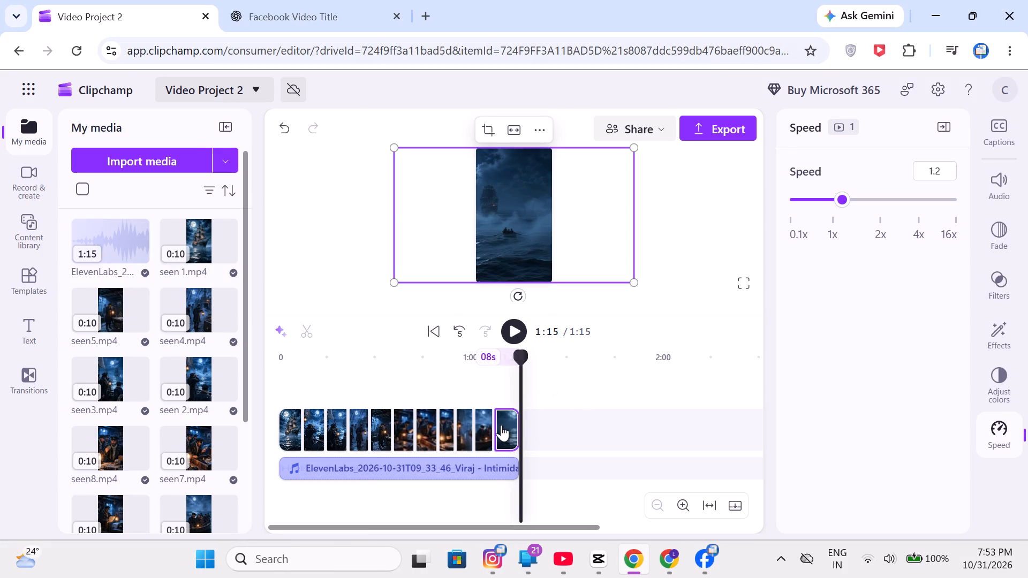
left_click_drag(517, 364, 223, 425)
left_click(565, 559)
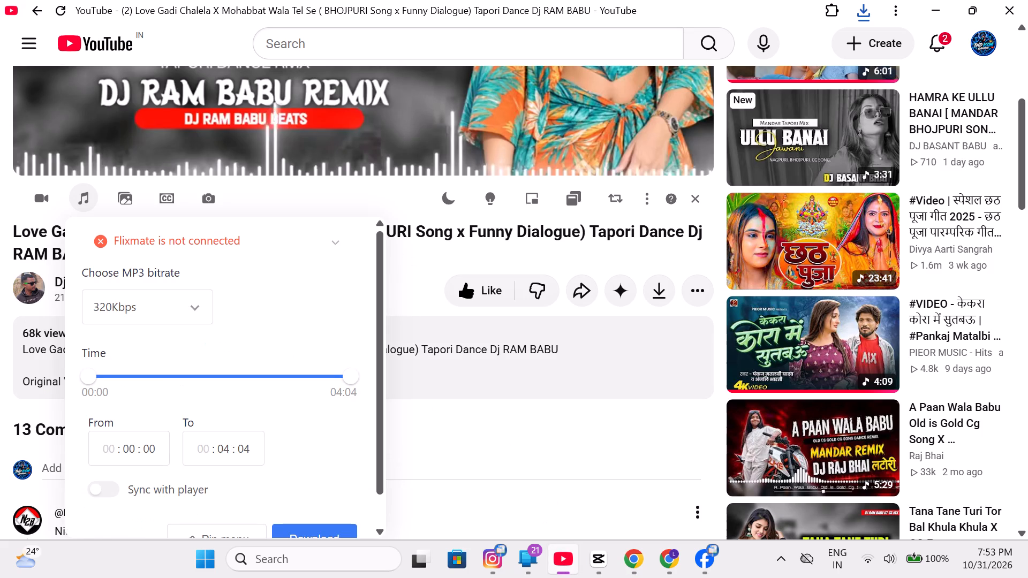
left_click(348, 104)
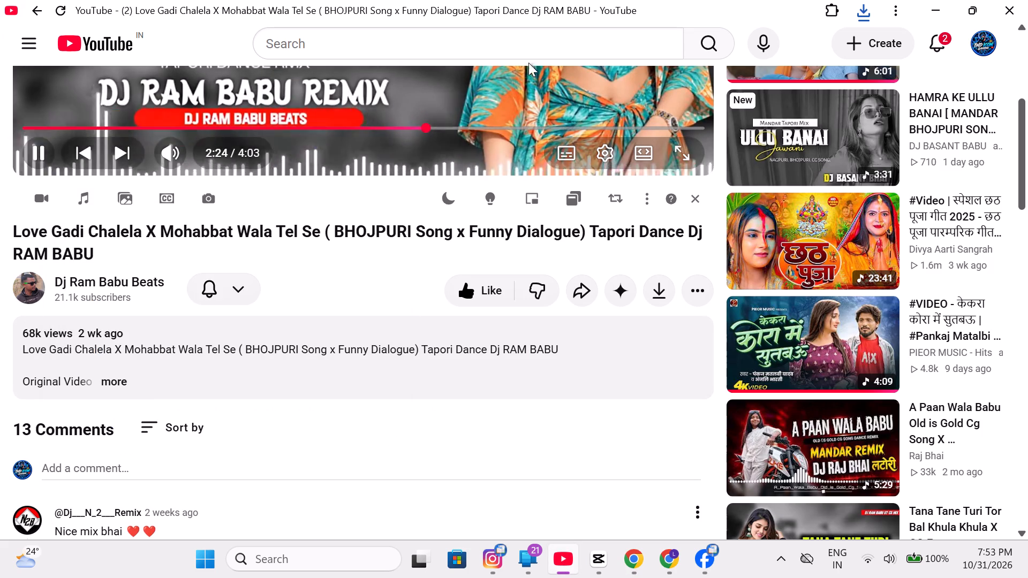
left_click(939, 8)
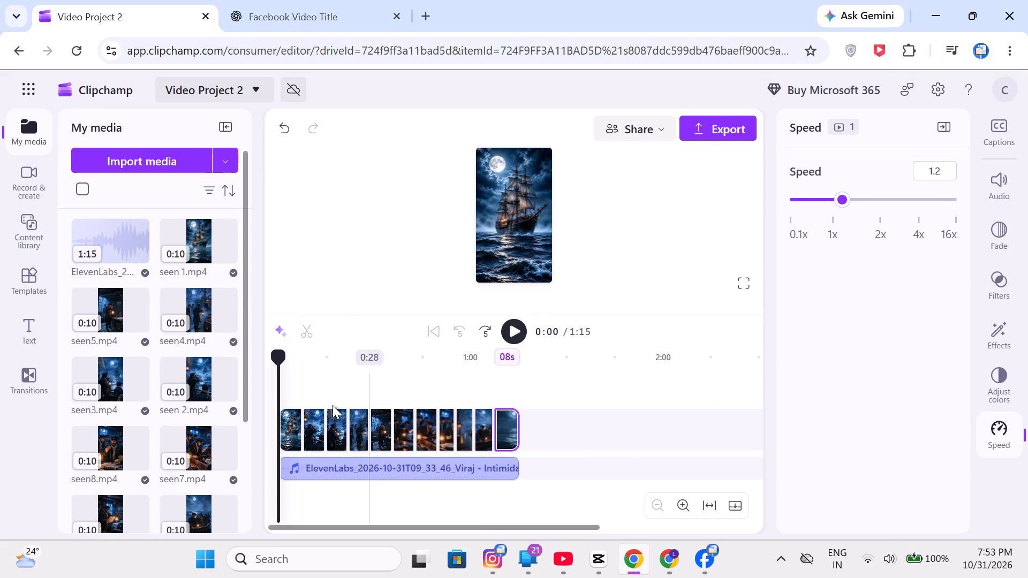
Mute the first four video clips on the timeline, seen 1 to seen4, by setting each clip's volume to 0%.
left_click(296, 428)
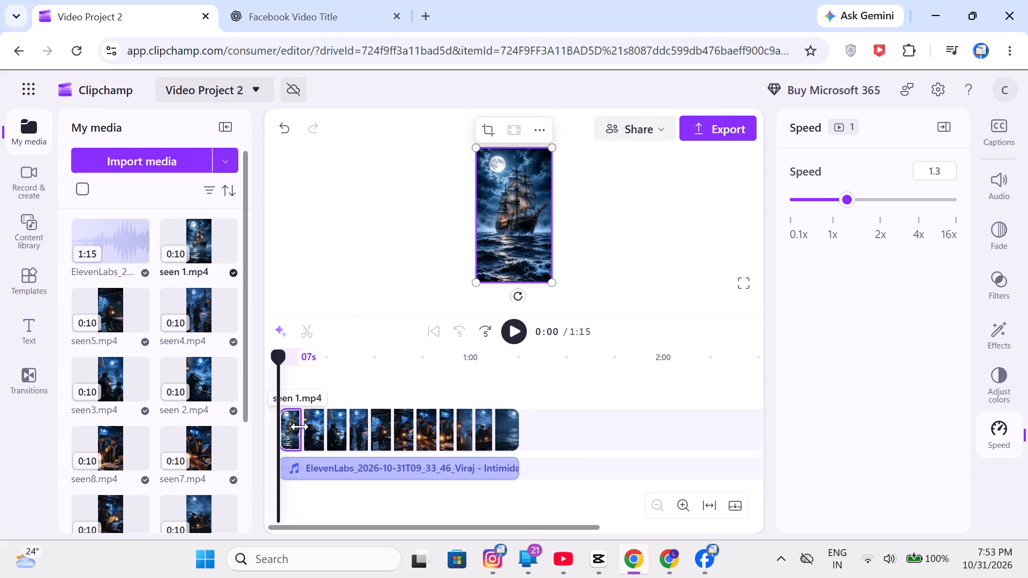
left_click(1000, 183)
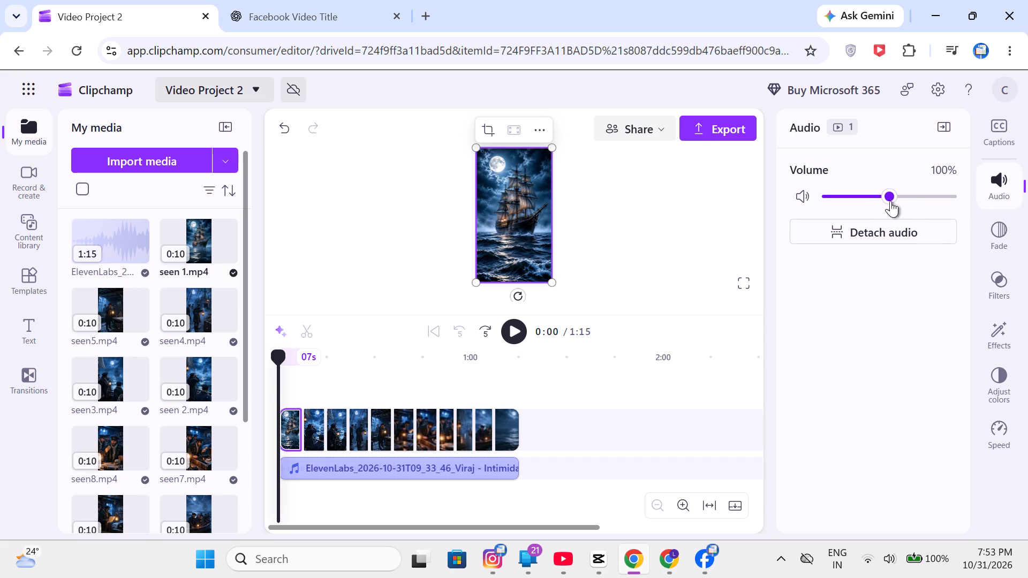
left_click_drag(888, 196, 463, 289)
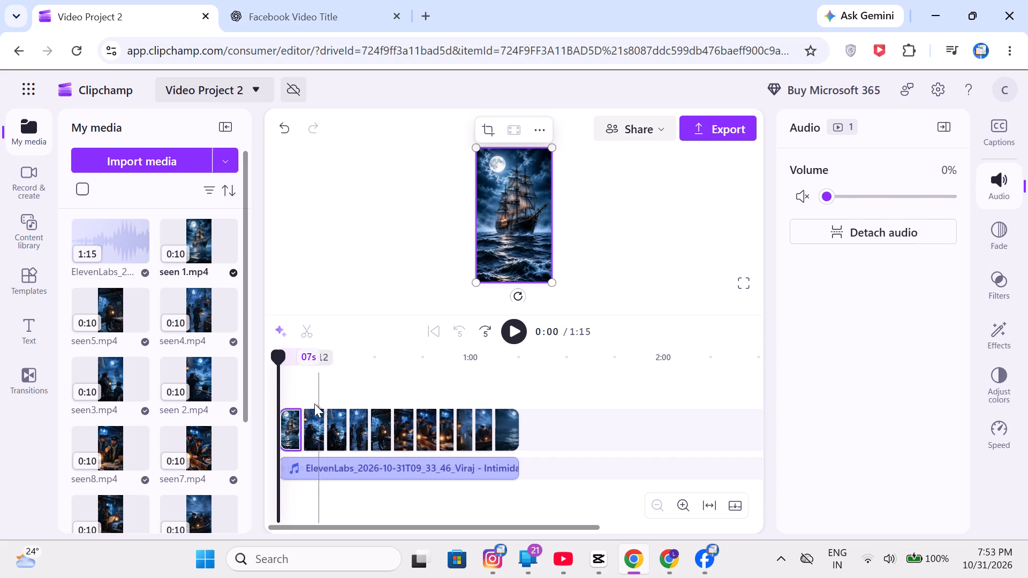
left_click(311, 424)
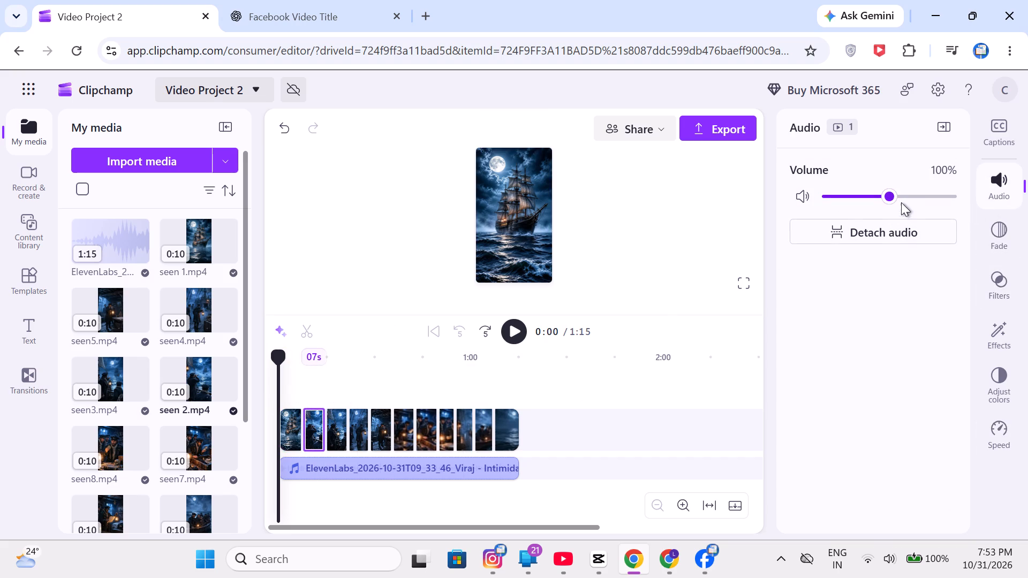
left_click_drag(890, 196, 601, 265)
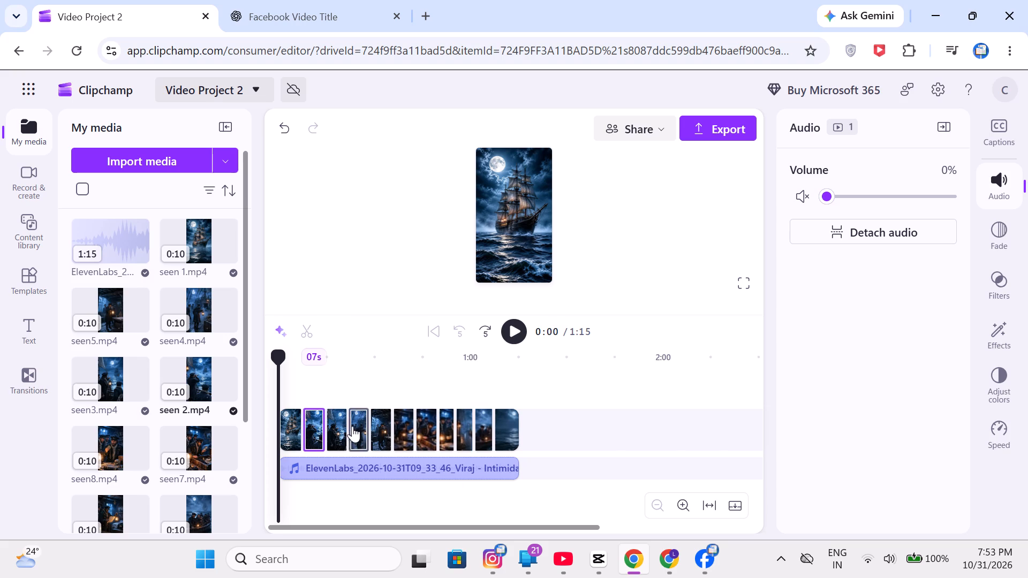
left_click(338, 429)
left_click_drag(878, 188, 747, 199)
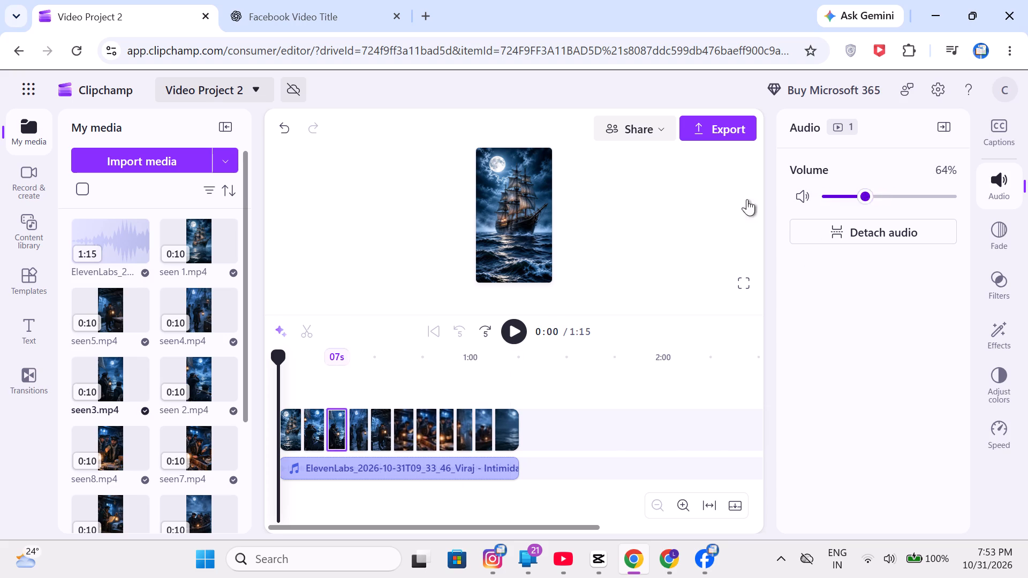
left_click_drag(747, 199, 739, 201)
left_click(353, 429)
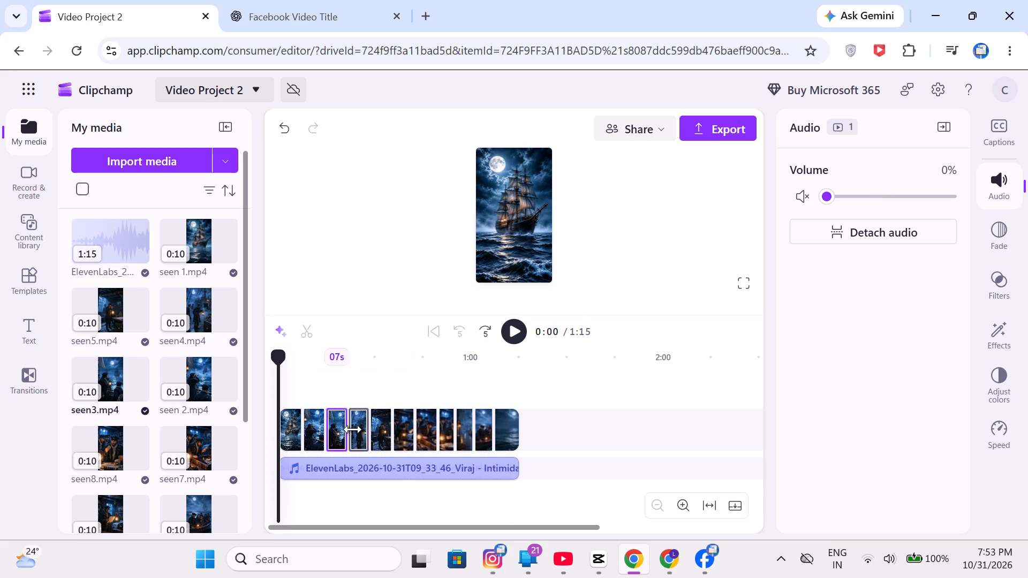
left_click(357, 430)
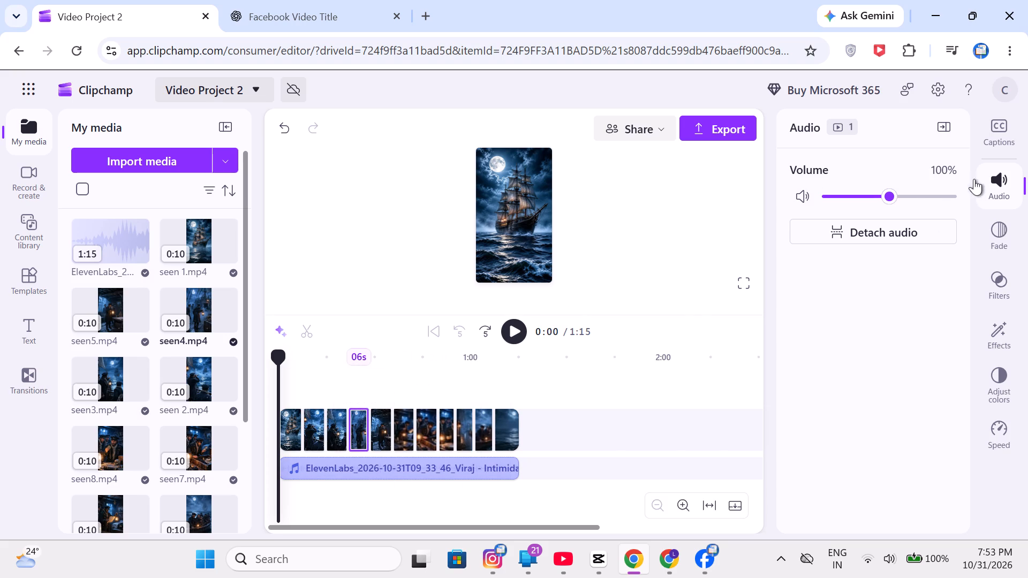
left_click_drag(894, 192, 781, 215)
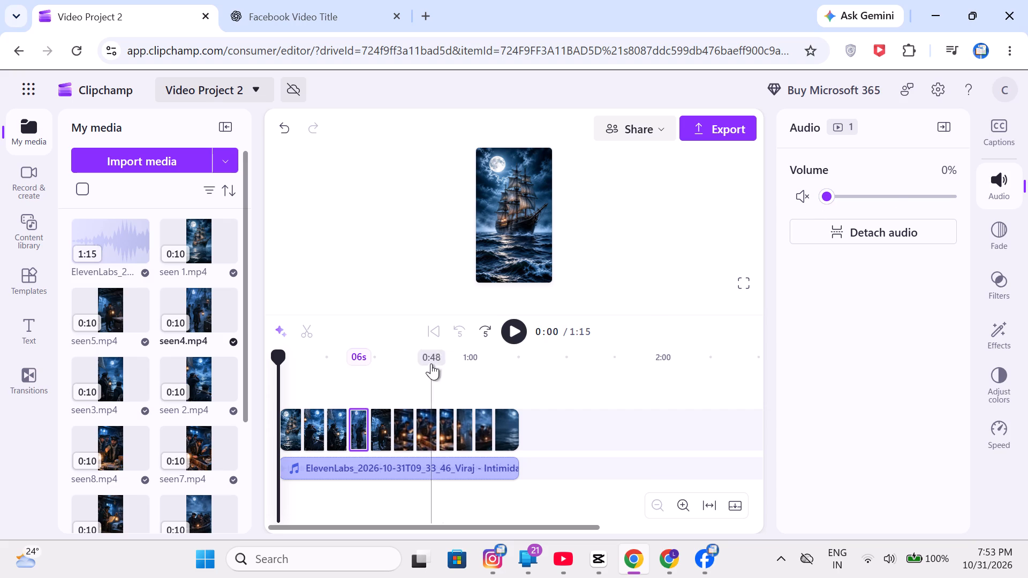
Mute the fifth to eighth video clips on the timeline, seen5 to seen8, at 0% volume each.
left_click(375, 424)
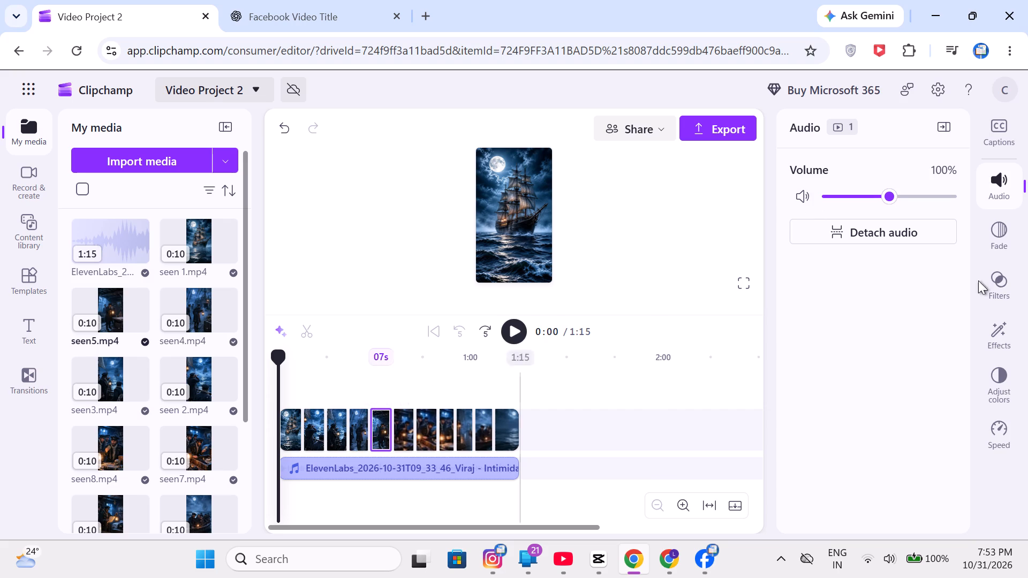
left_click_drag(889, 196, 703, 231)
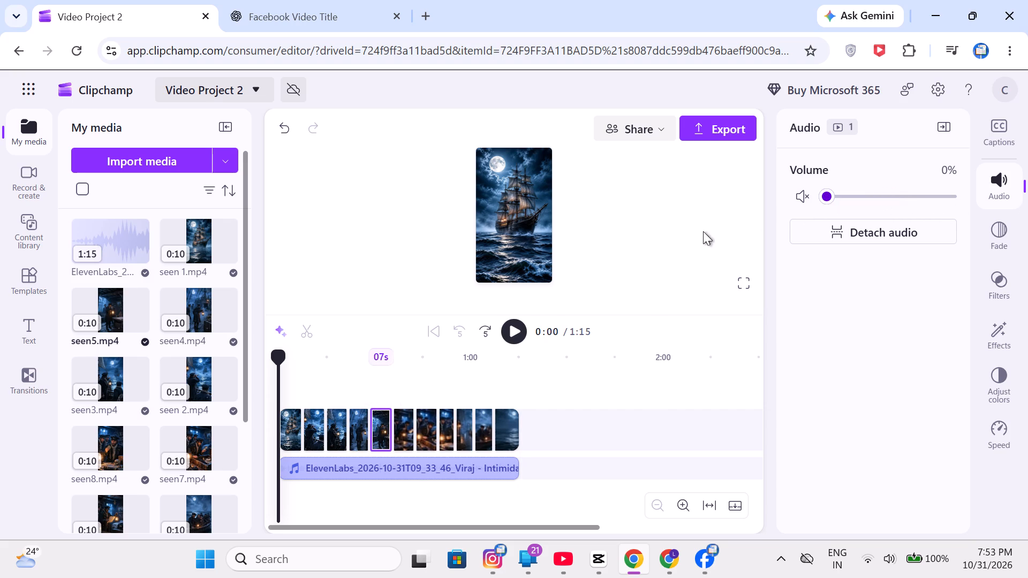
left_click(398, 433)
left_click_drag(887, 193, 734, 229)
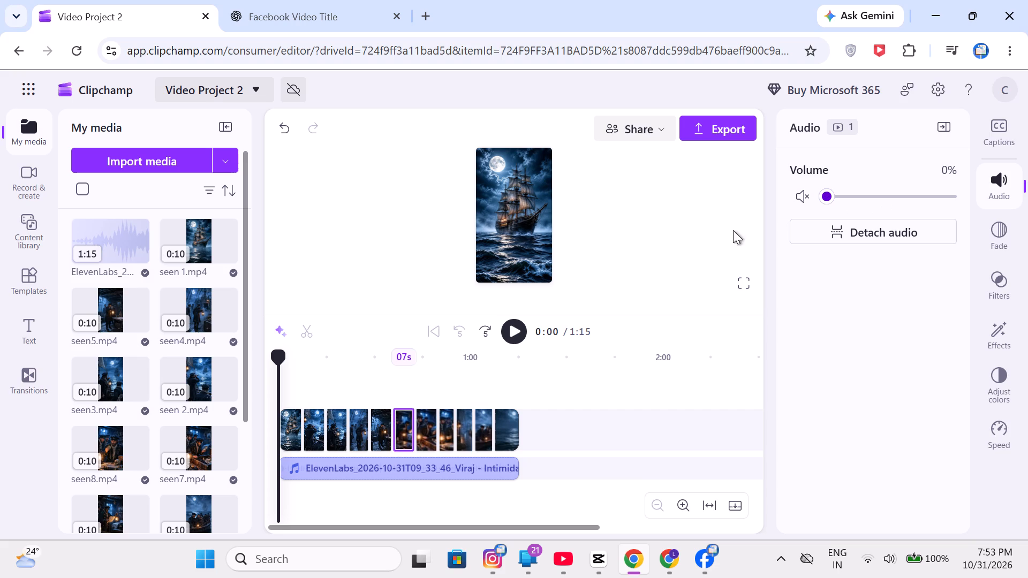
left_click(422, 436)
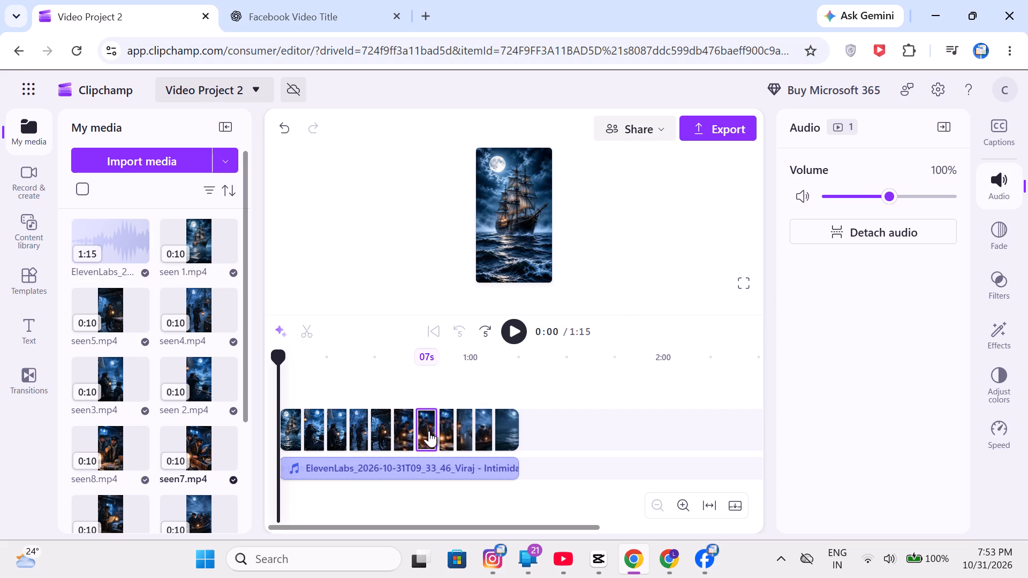
left_click_drag(874, 198, 762, 217)
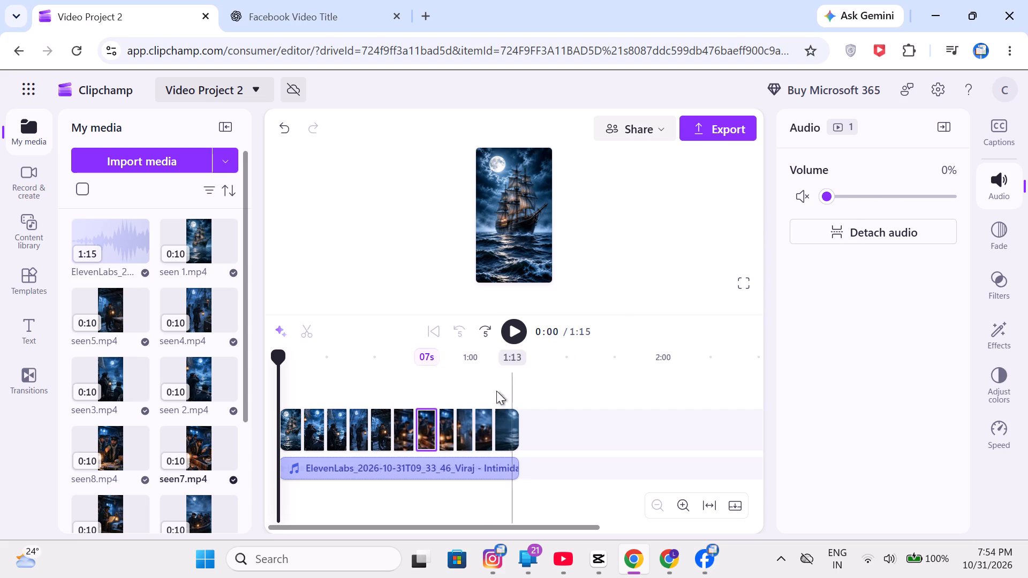
left_click(448, 425)
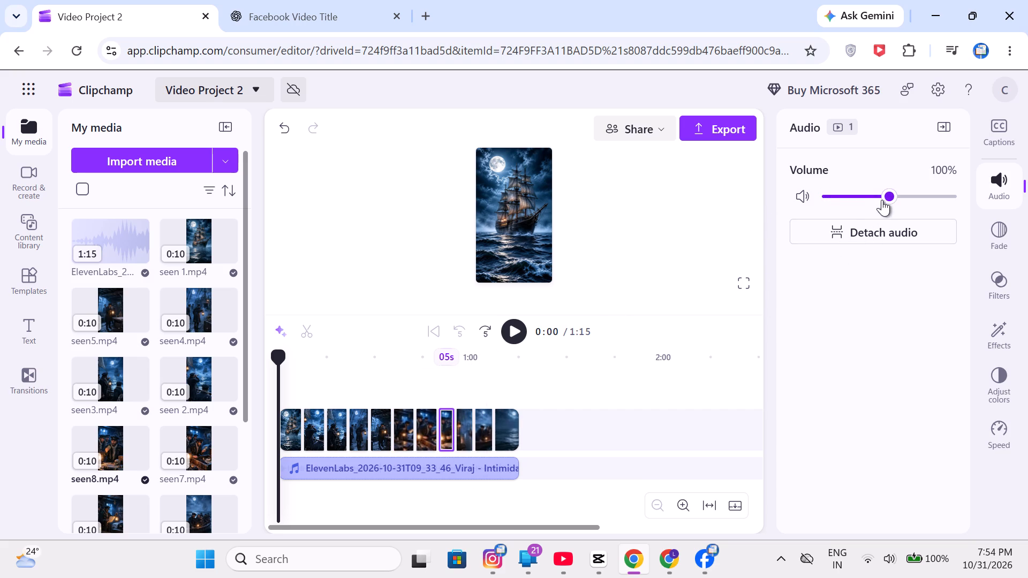
left_click_drag(882, 200, 782, 218)
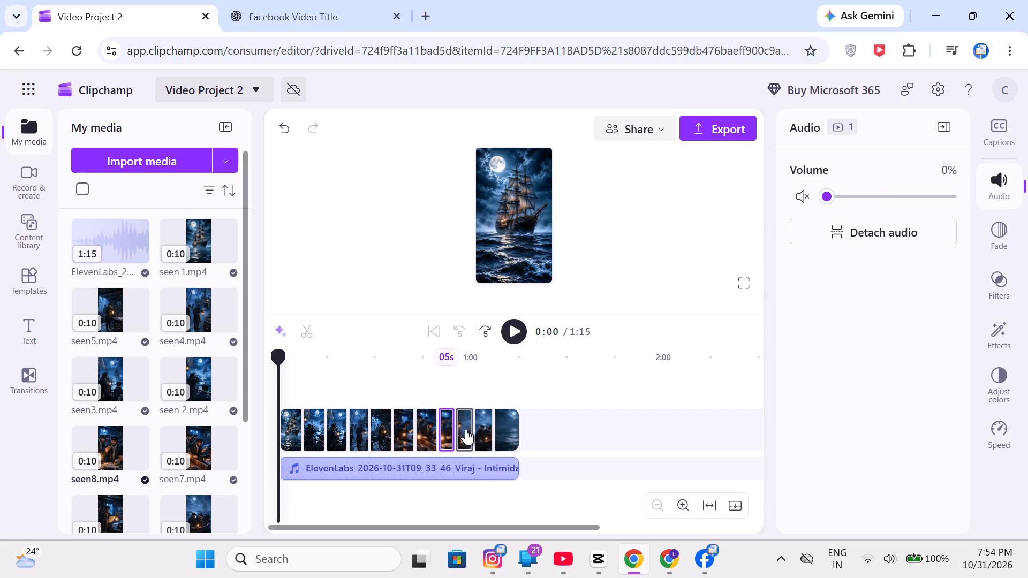
Mute the last three video clips on the timeline, the ninth to eleventh, at 0% volume each.
left_click(466, 429)
left_click_drag(885, 199, 762, 220)
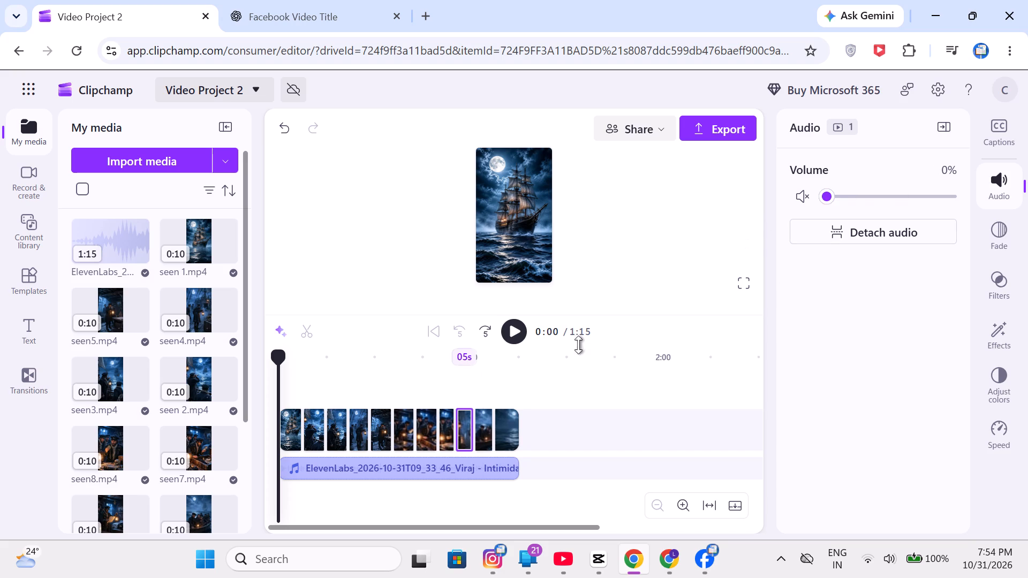
left_click(482, 427)
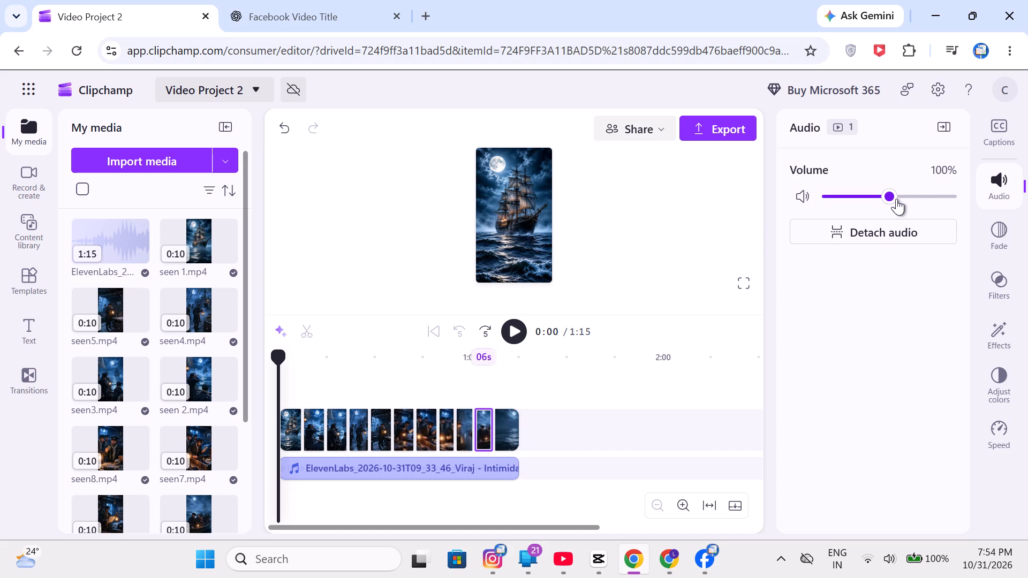
left_click_drag(894, 197, 526, 322)
left_click(502, 432)
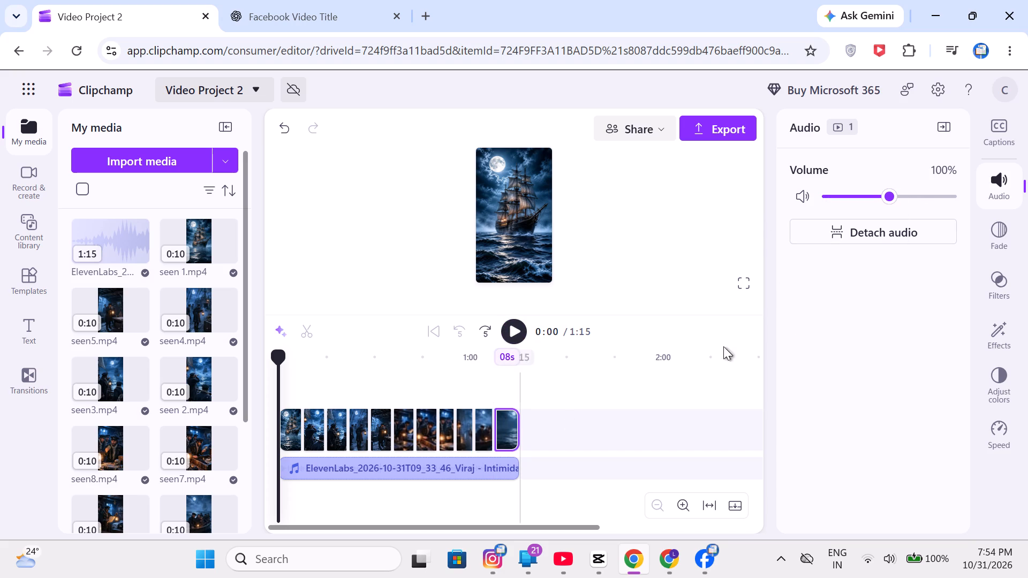
left_click_drag(882, 194, 761, 222)
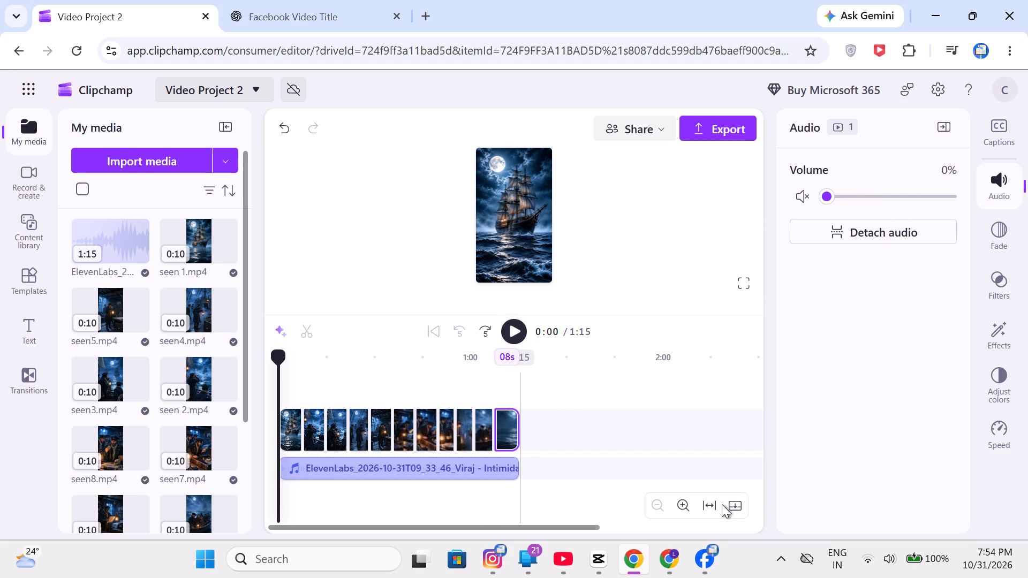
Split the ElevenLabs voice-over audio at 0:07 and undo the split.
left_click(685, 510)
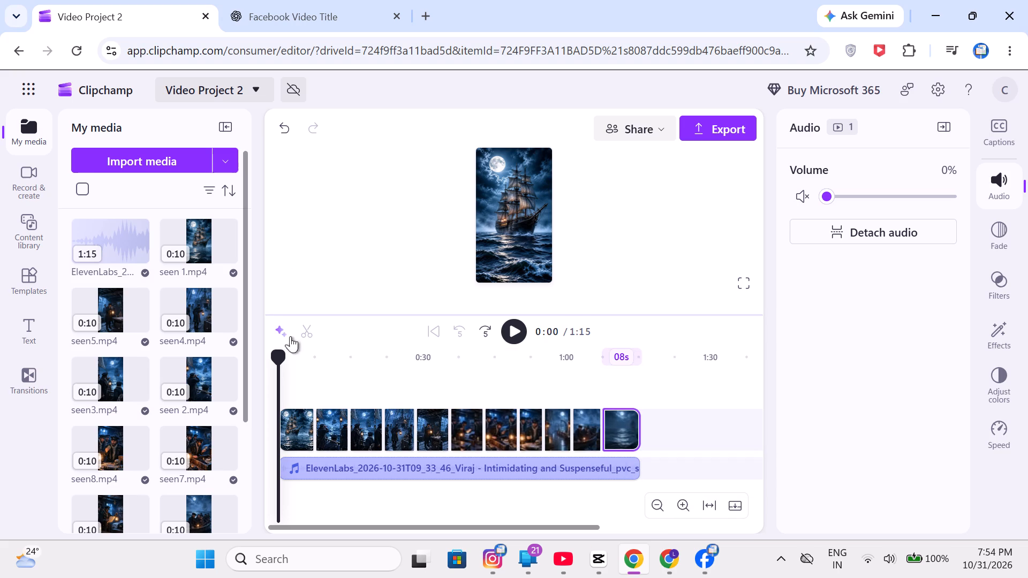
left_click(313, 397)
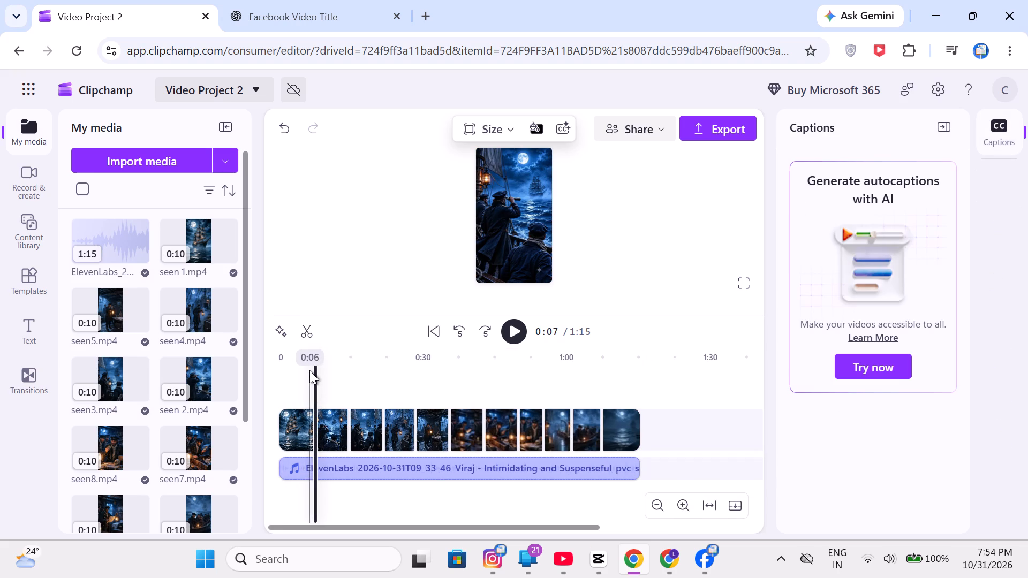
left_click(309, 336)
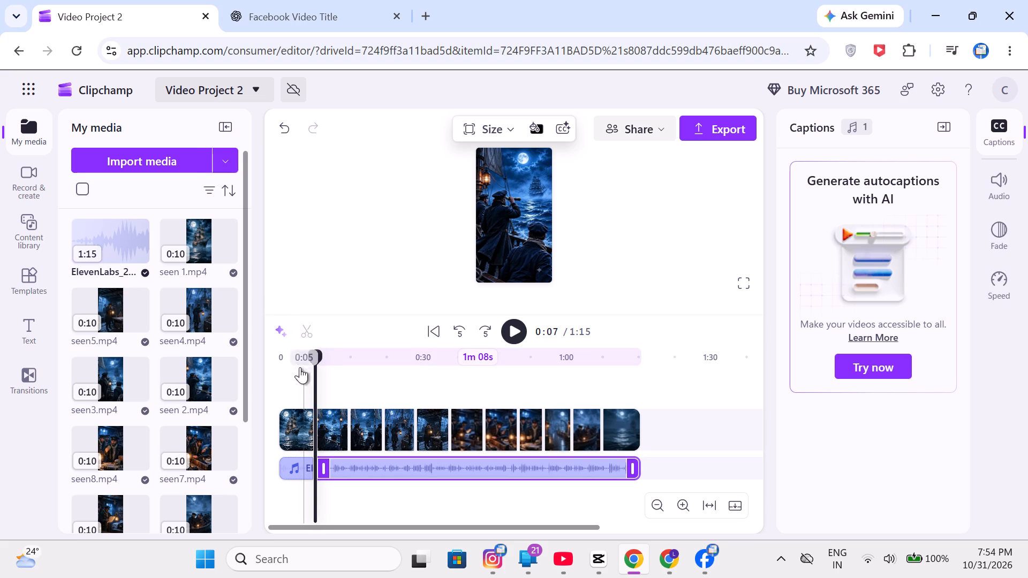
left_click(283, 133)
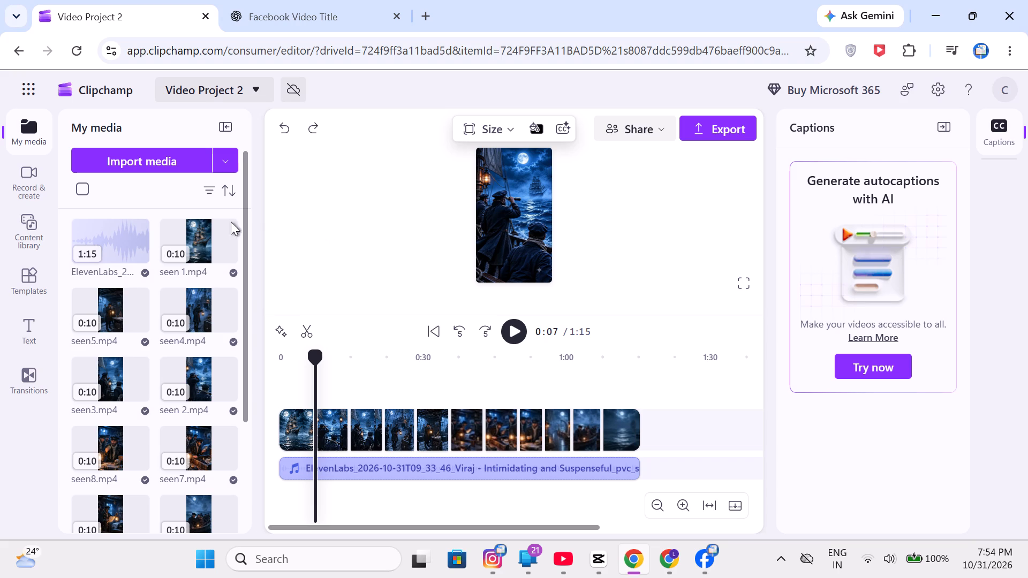
Open the transitions library.
left_click(42, 192)
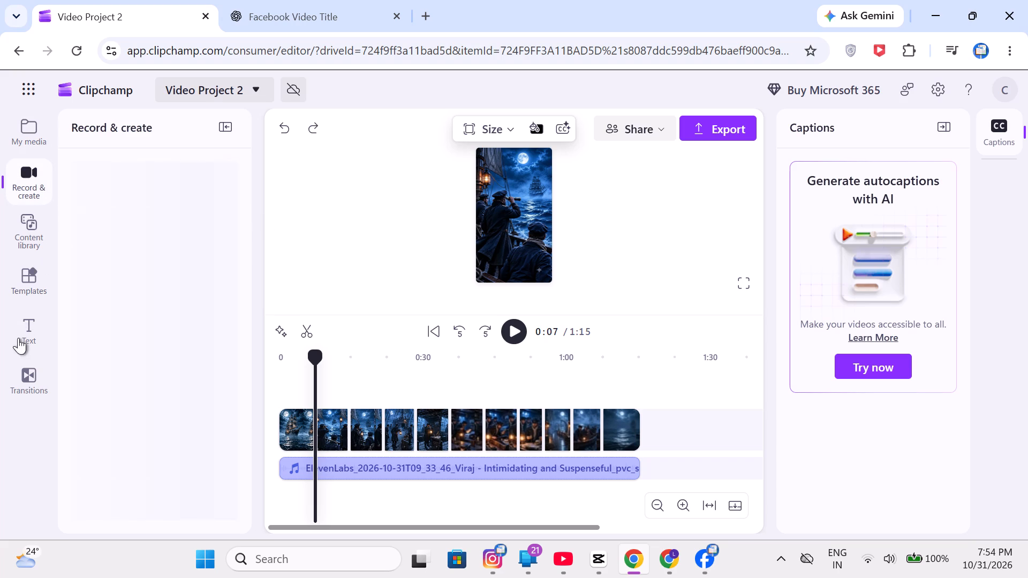
left_click(25, 380)
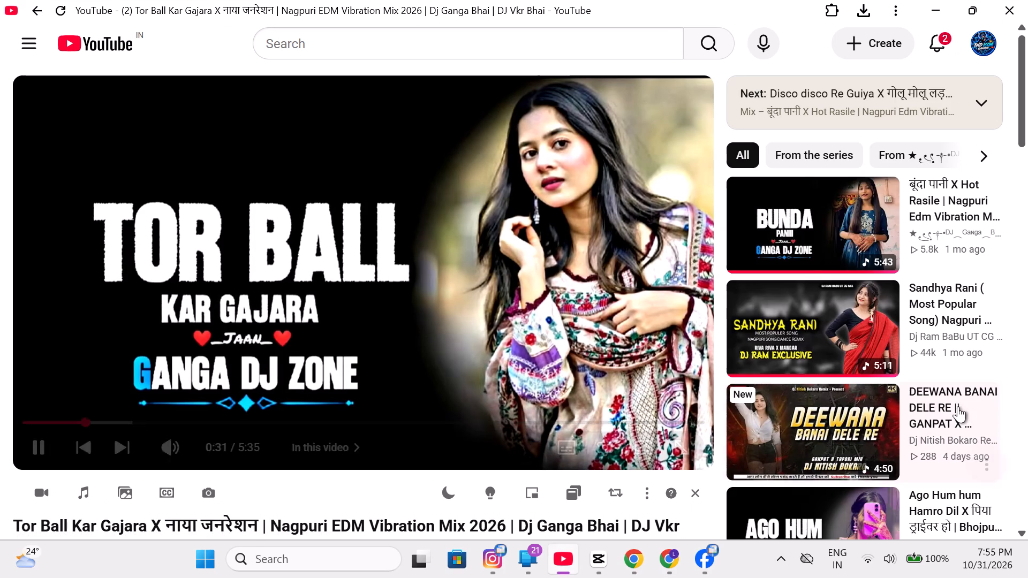
scroll(933, 412, "down", 1)
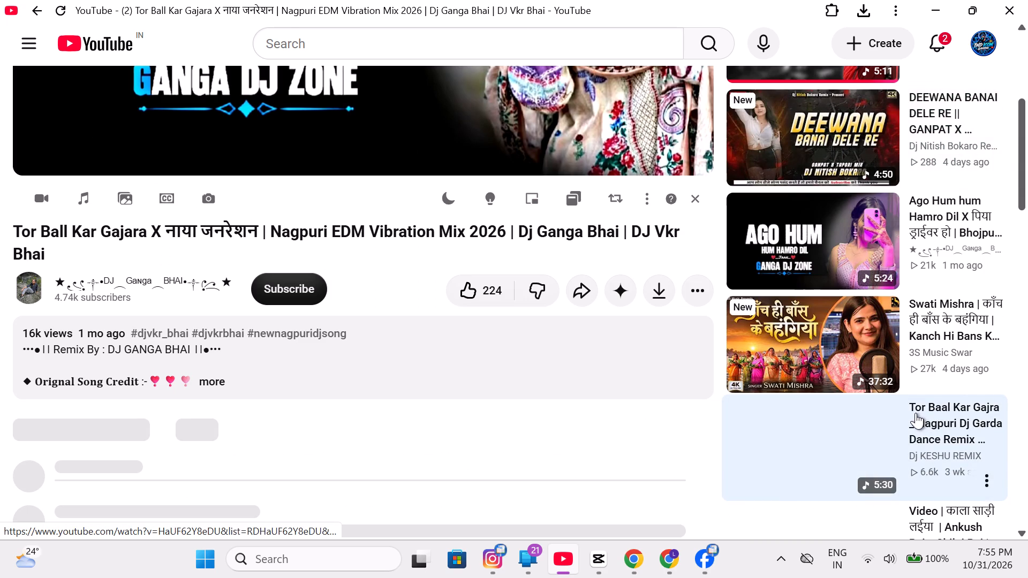
scroll(894, 412, "down", 1)
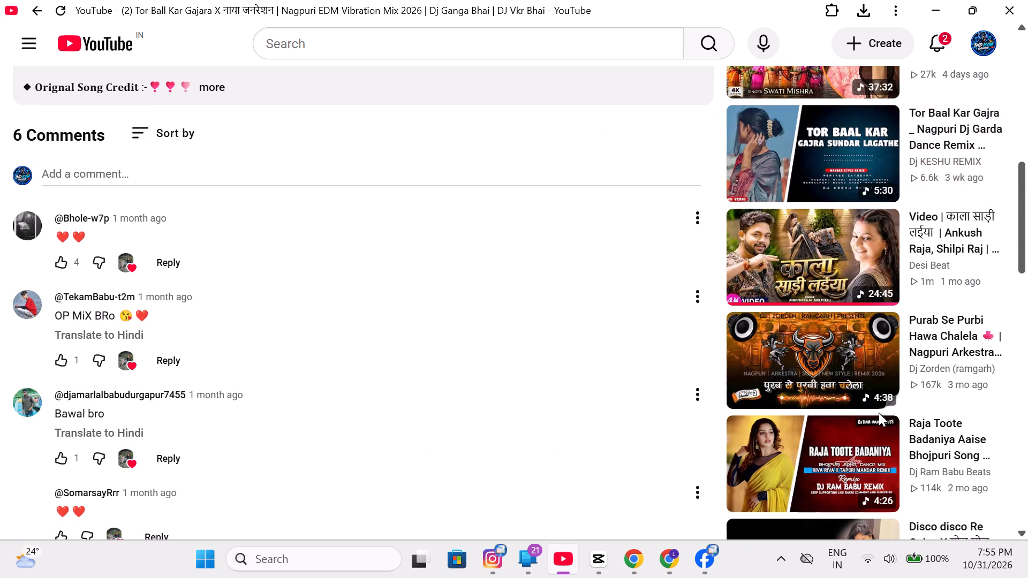
scroll(863, 400, "down", 1)
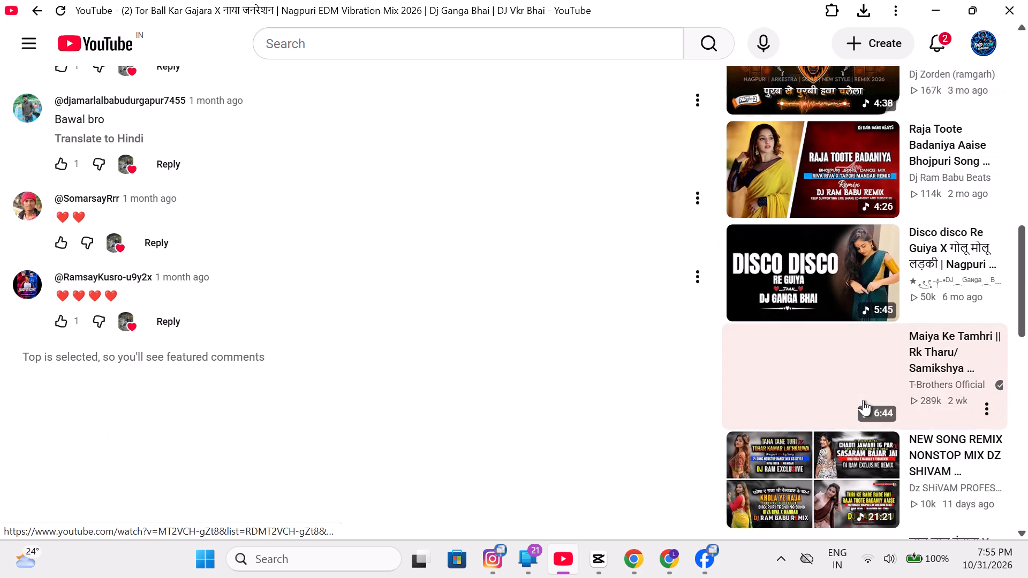
scroll(858, 396, "up", 4)
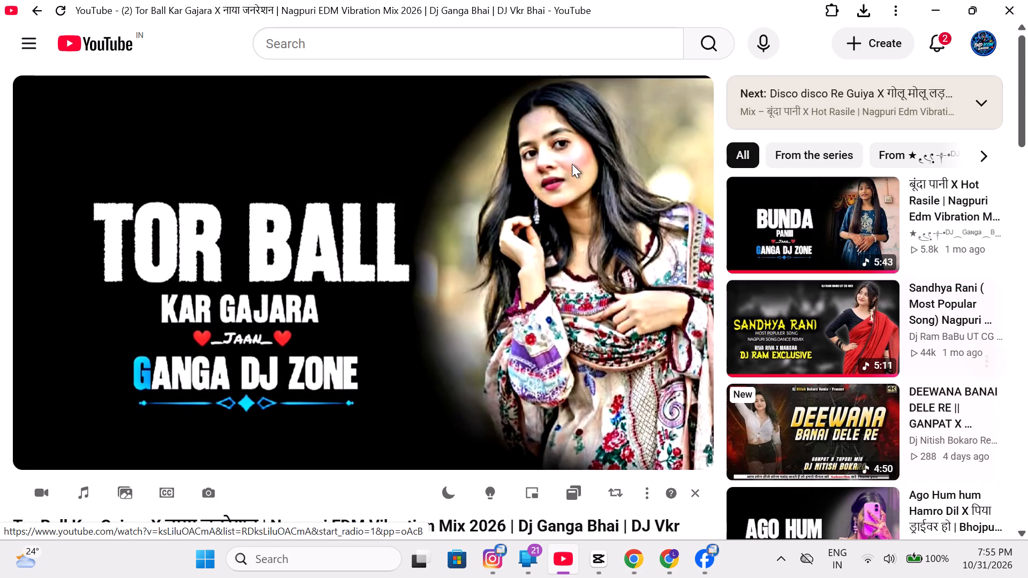
left_click(493, 54)
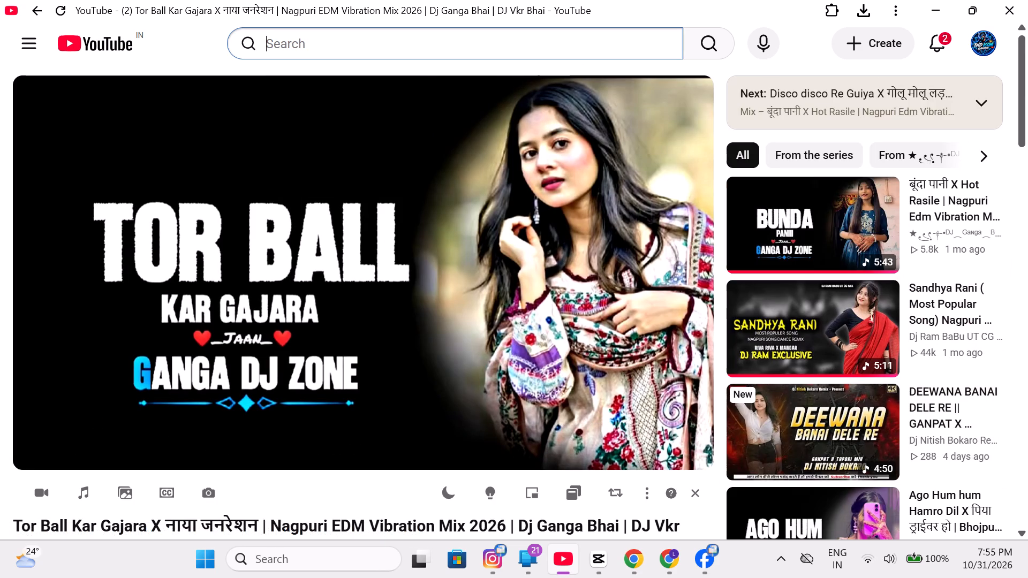
type("hindi")
key("space")
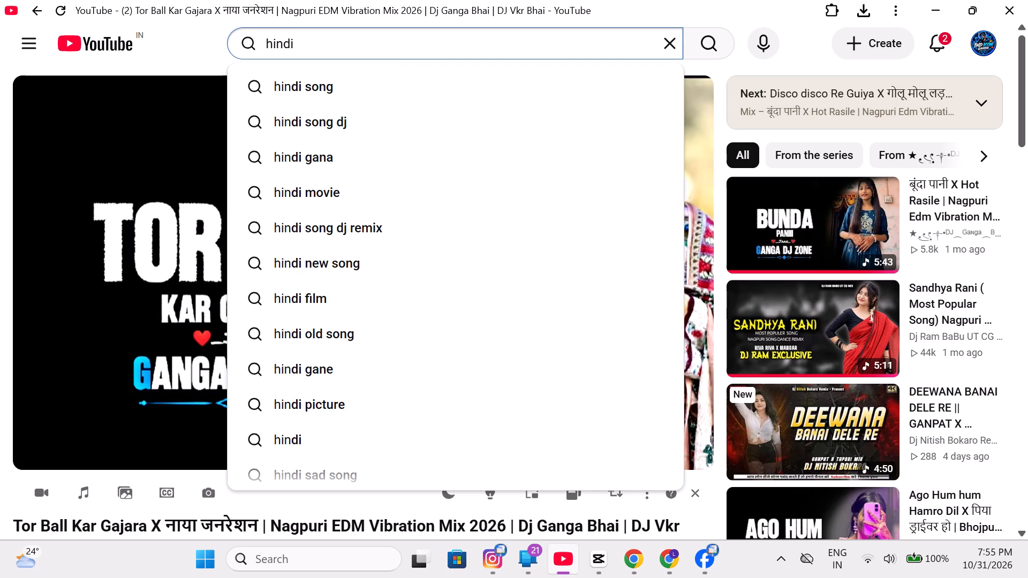
type("re")
type("mi")
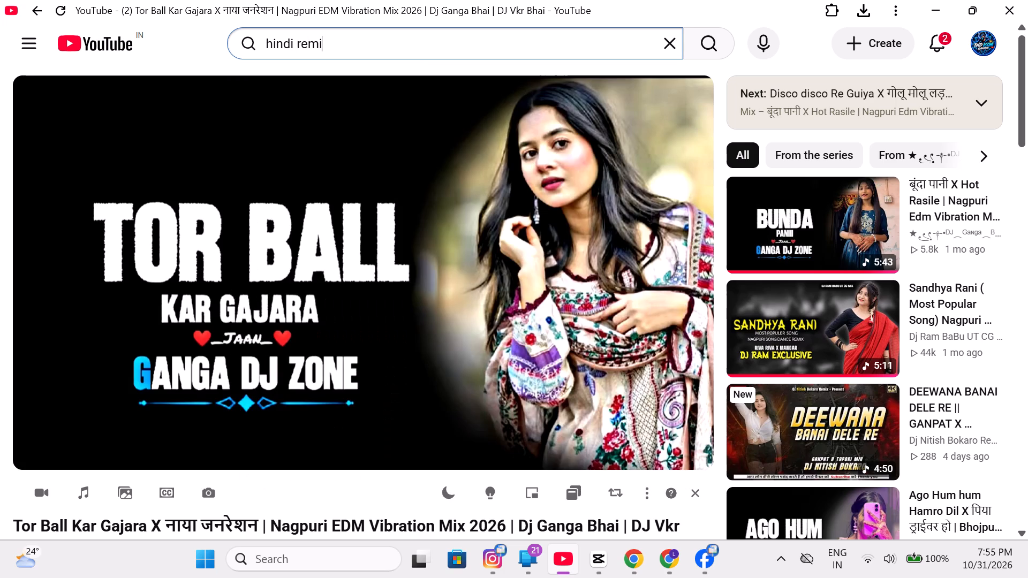
key("x")
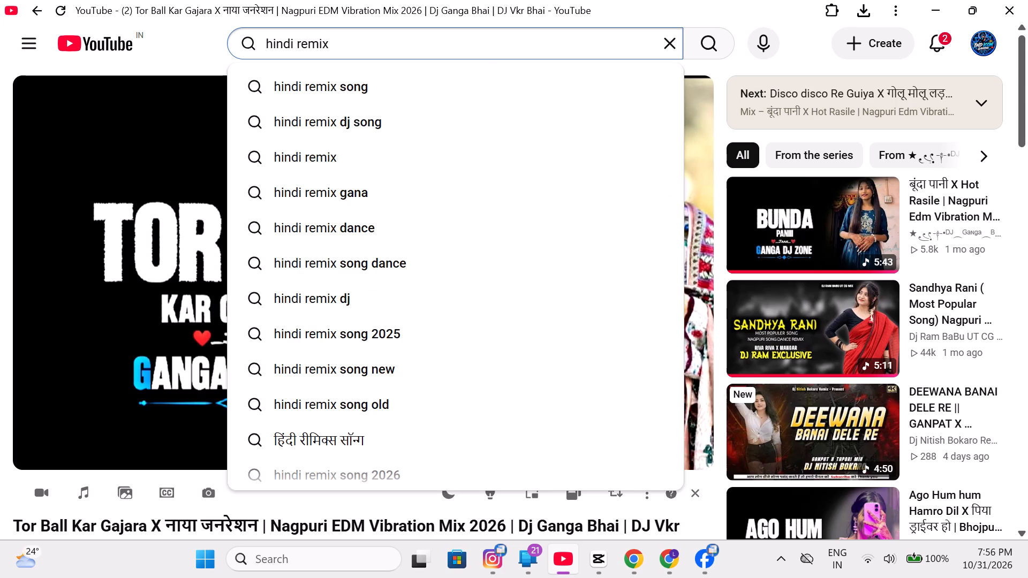
left_click(432, 141)
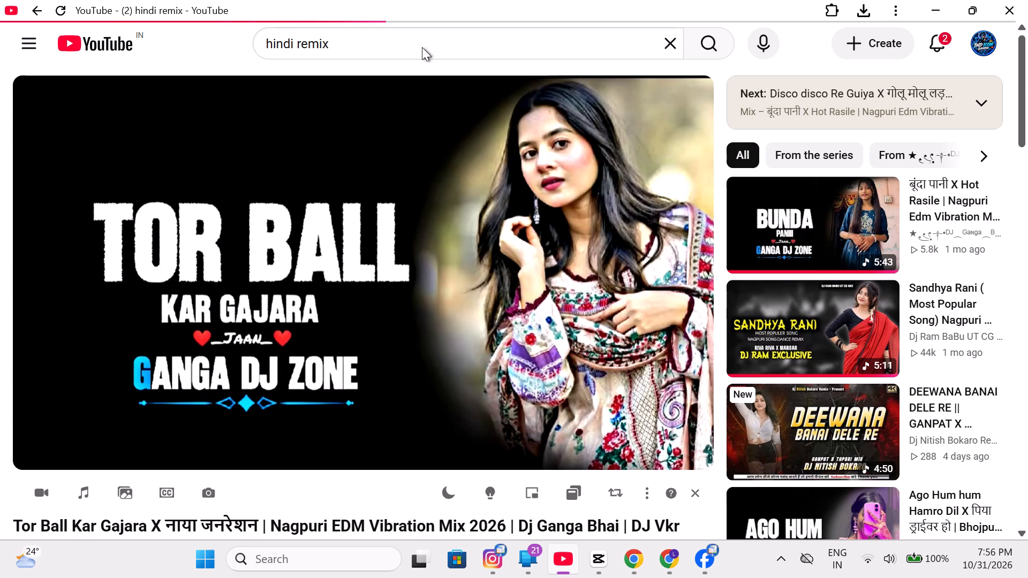
left_click(423, 40)
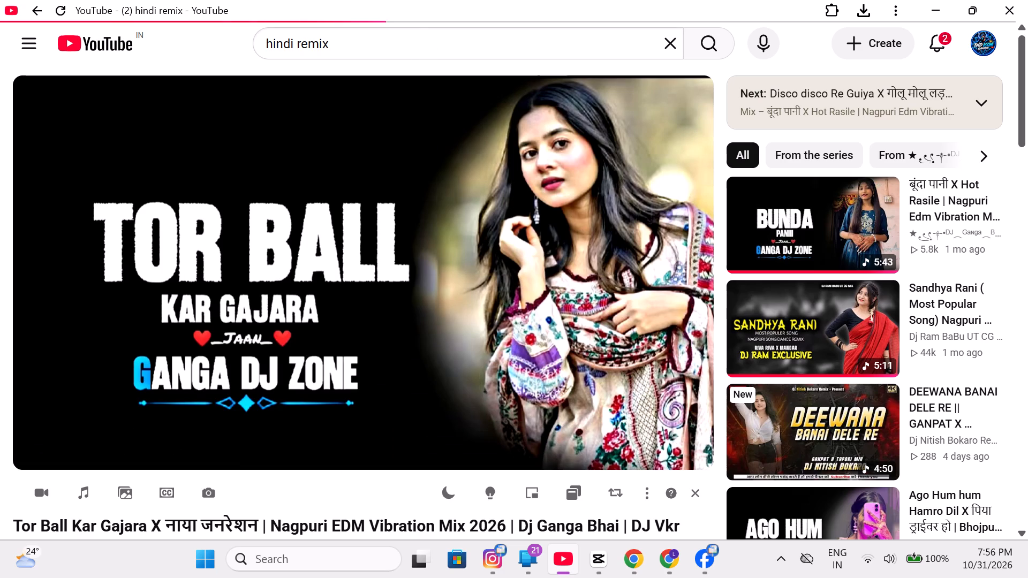
left_click(427, 46)
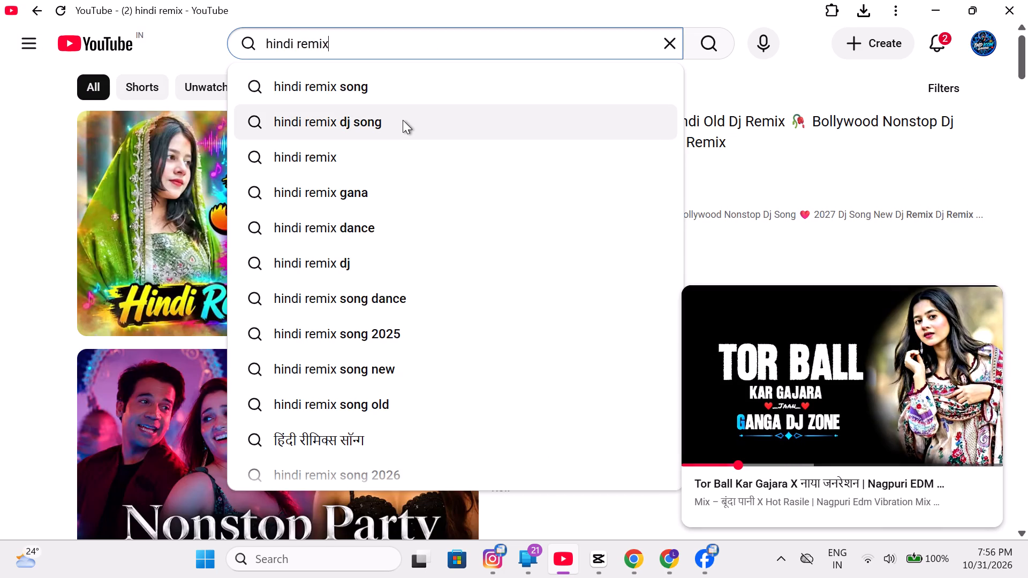
left_click(403, 120)
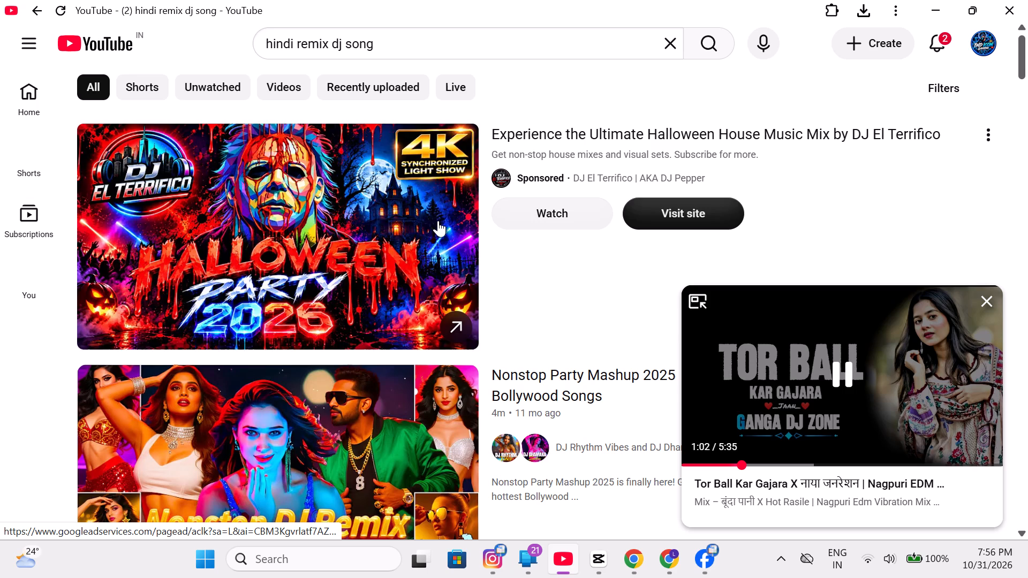
Look through the search results and play the "Viral Instagram Song A Sona A Sona" Nagpuri DJ tabla mix video.
scroll(398, 235, "down", 1)
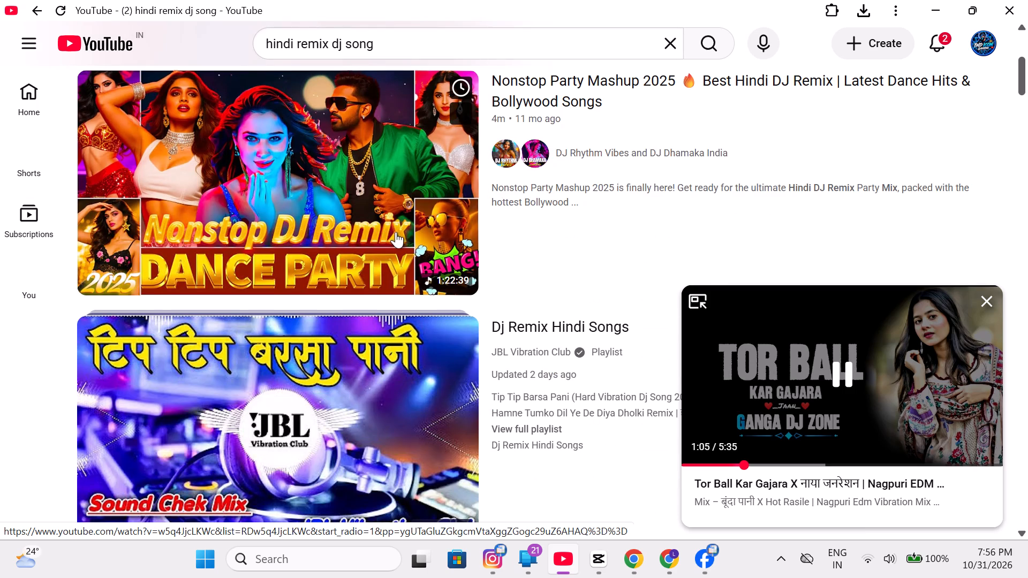
scroll(400, 231, "down", 2)
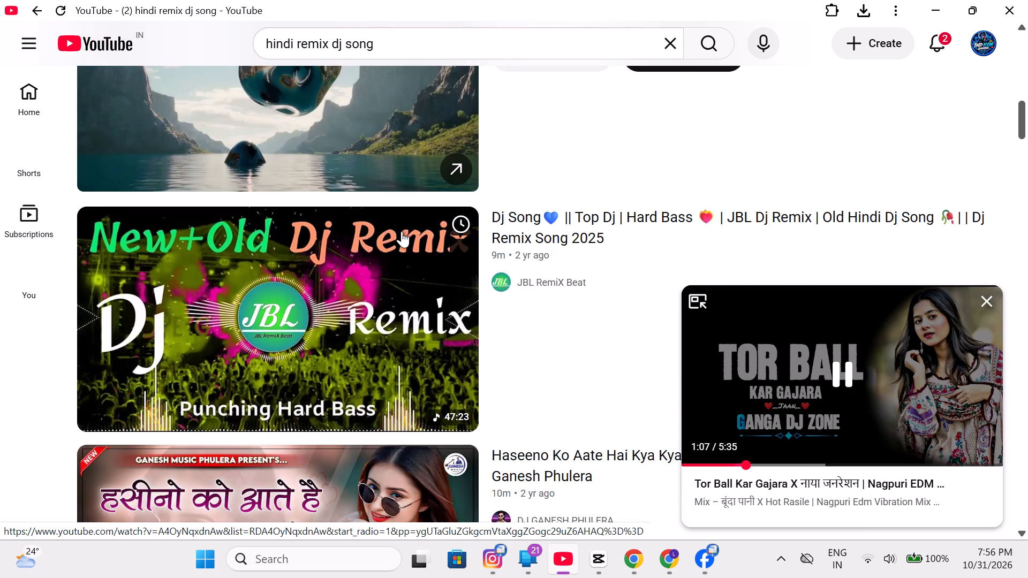
scroll(402, 232, "down", 1)
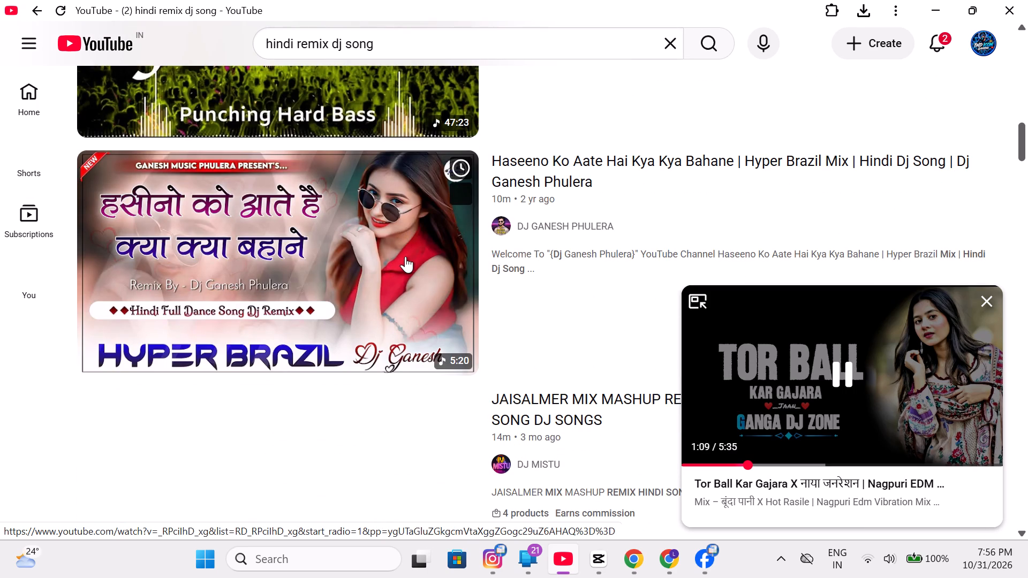
scroll(399, 246, "down", 1)
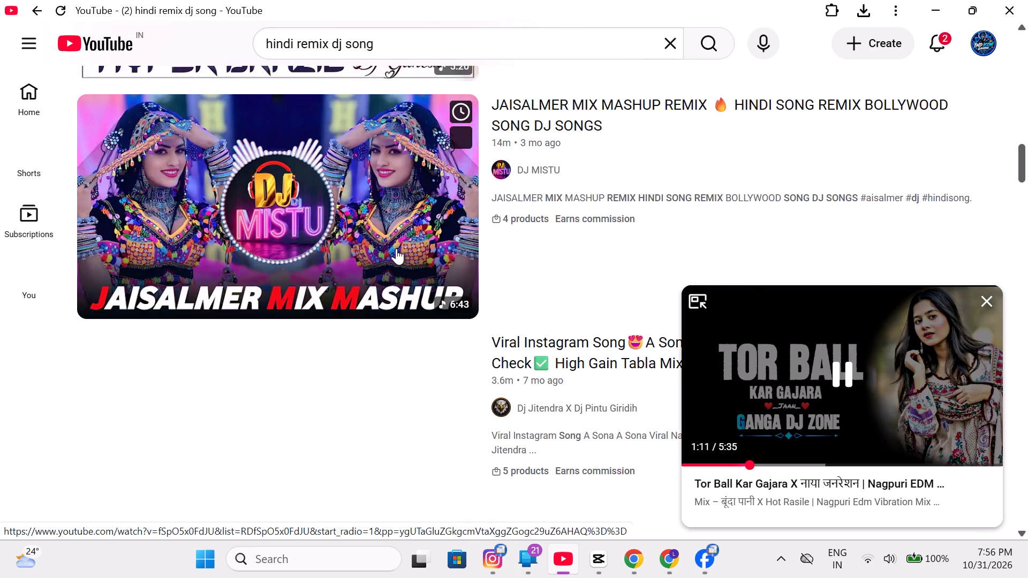
scroll(396, 248, "down", 1)
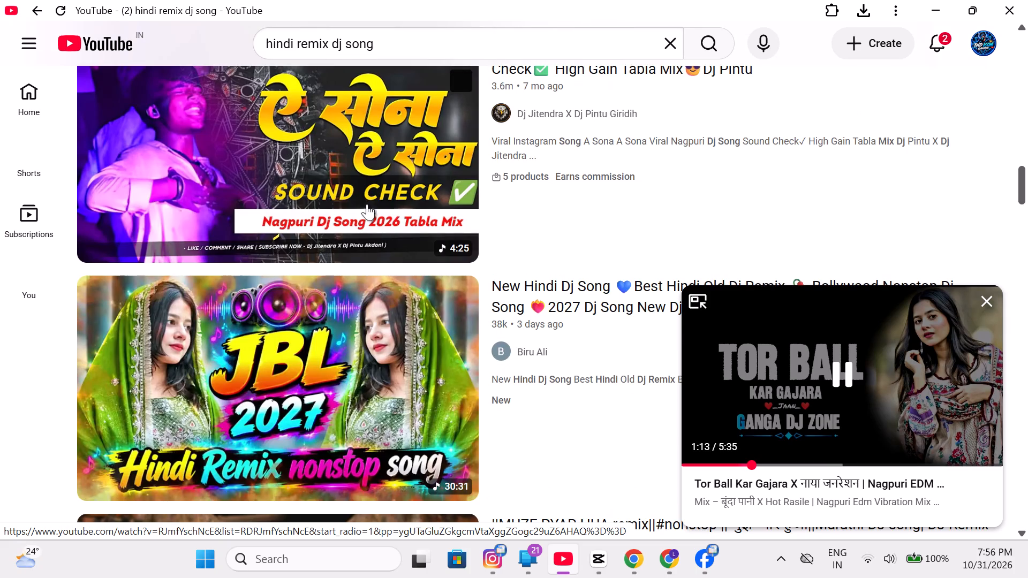
left_click(348, 182)
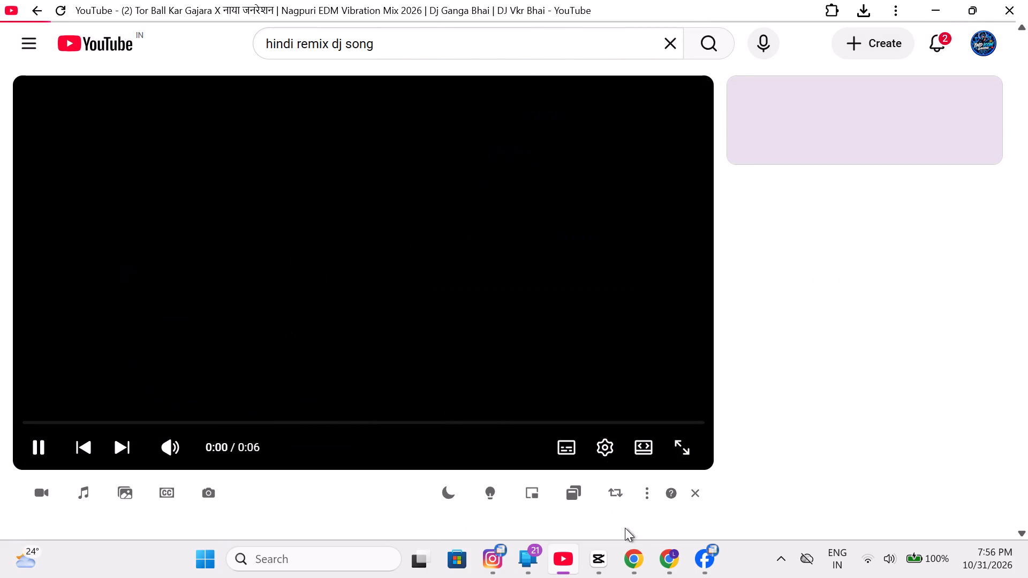
Switch back to the Clipchamp project and look through the Fades & blurs and Wipes transitions.
left_click(629, 560)
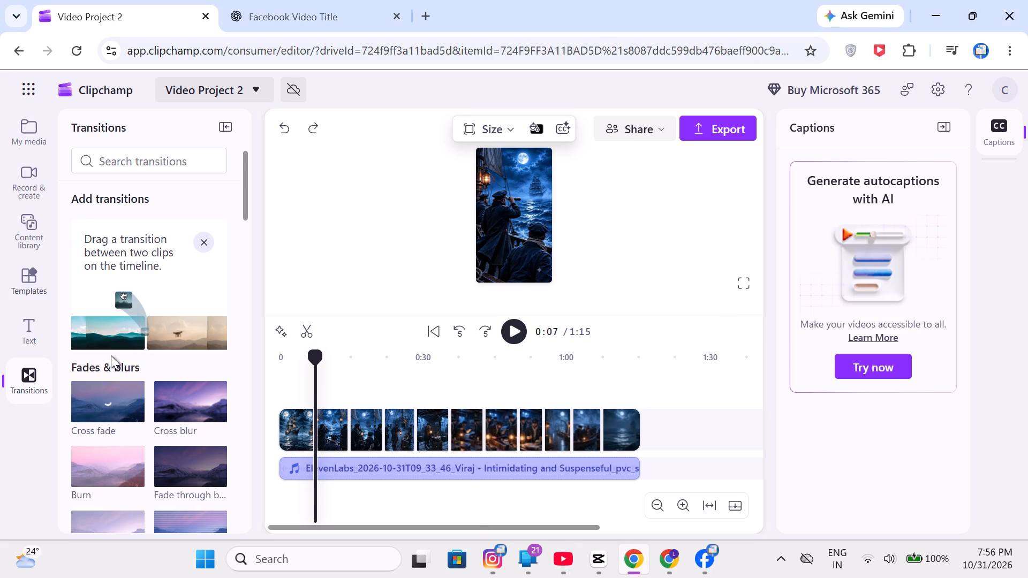
left_click(120, 333)
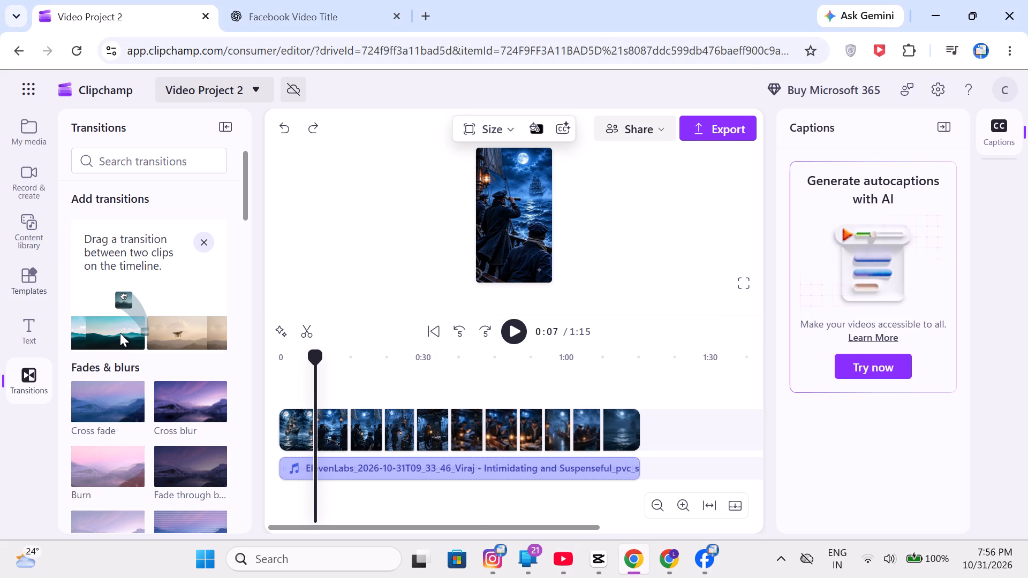
left_click(120, 333)
left_click(170, 333)
left_click(123, 404)
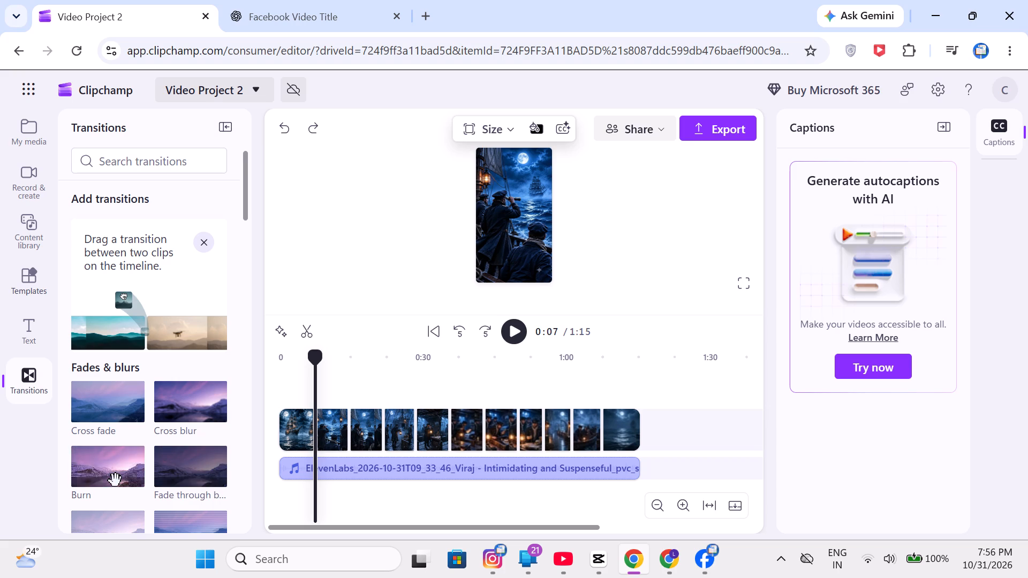
scroll(117, 482, "down", 1)
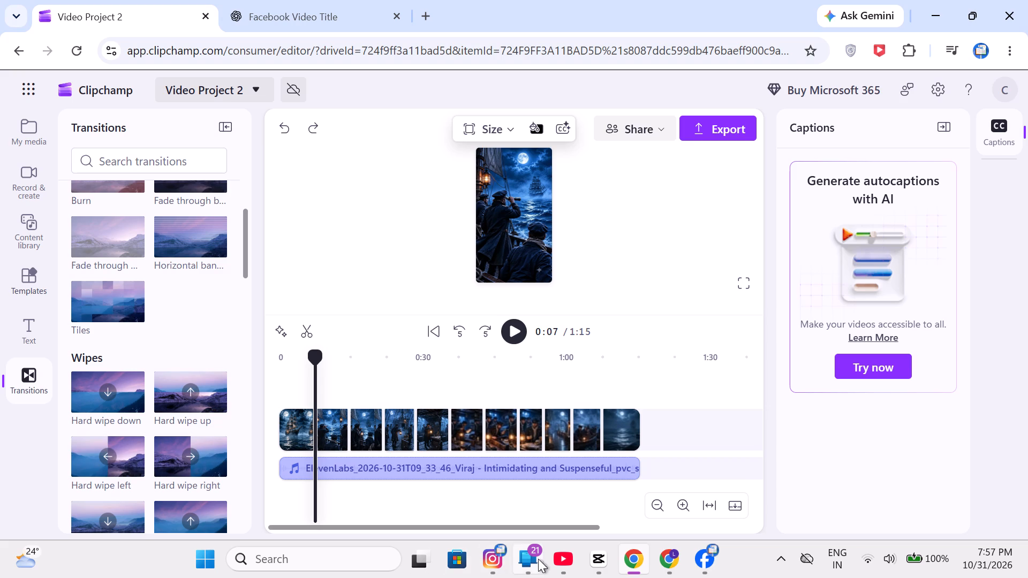
Skip the advert on the YouTube song video and return to the Clipchamp project.
left_click(568, 564)
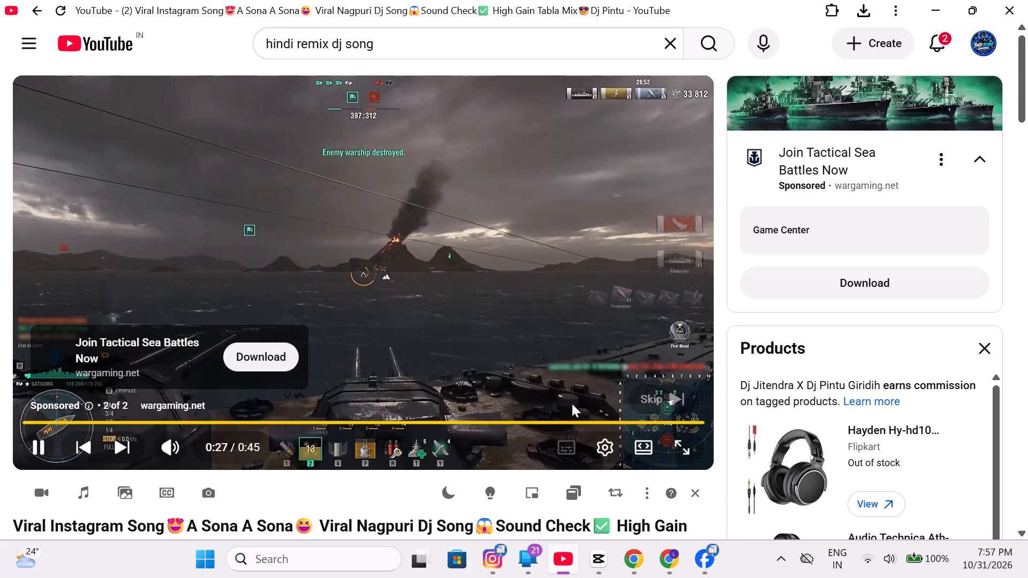
left_click(652, 400)
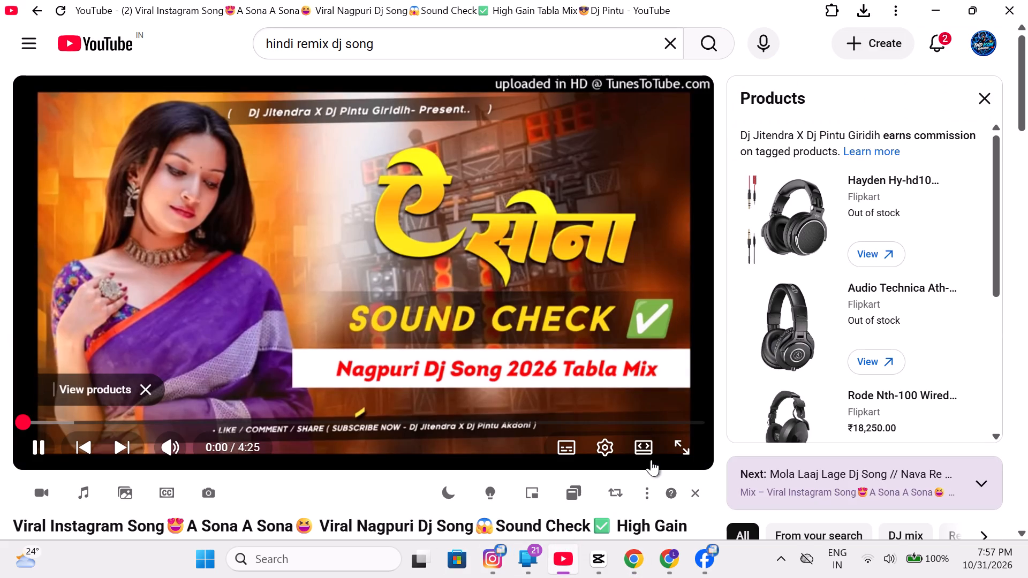
left_click(640, 557)
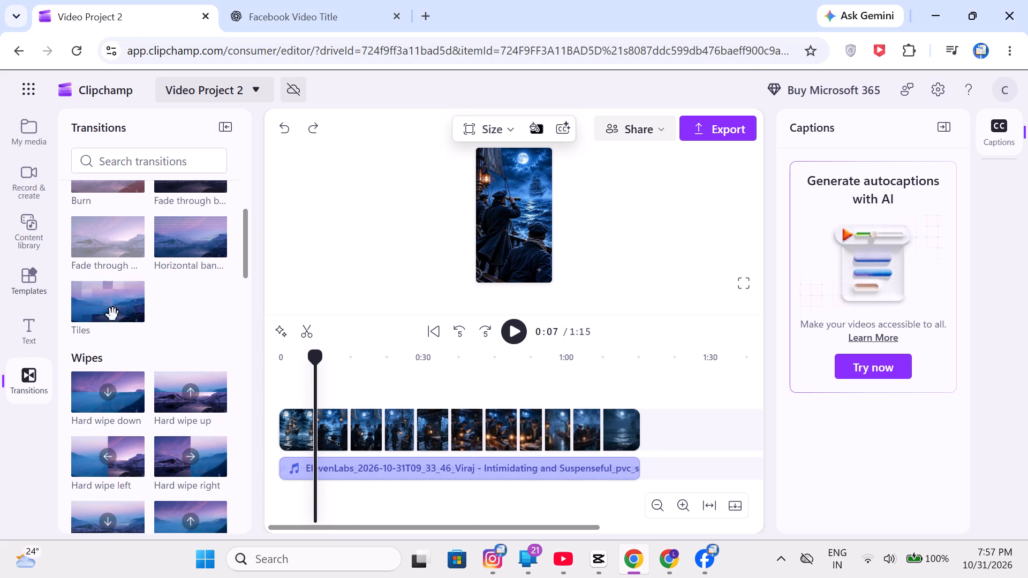
Add the white Fade through transition between the first and second clips and between the second and third clips.
left_click(112, 248)
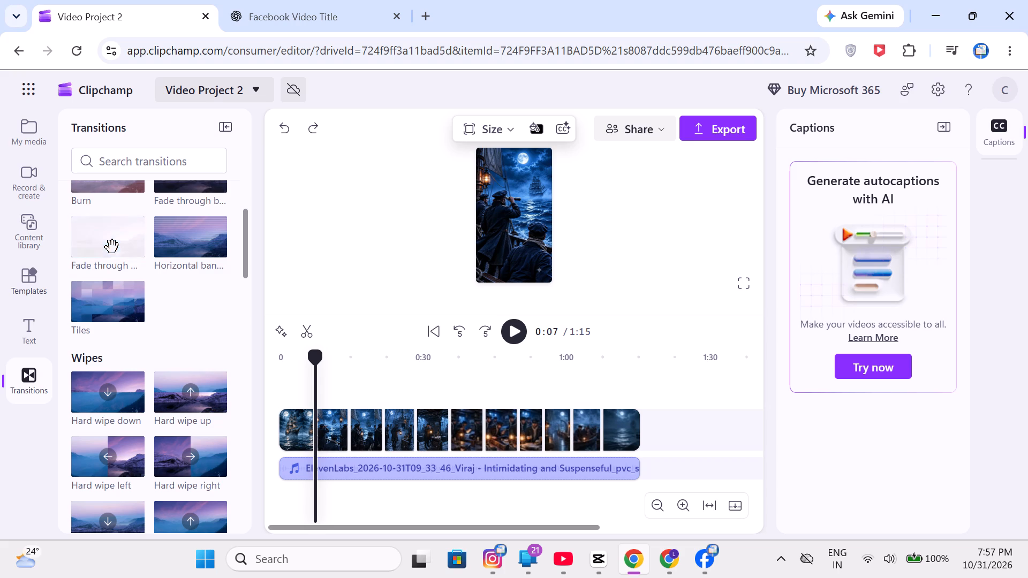
left_click_drag(112, 247, 137, 262)
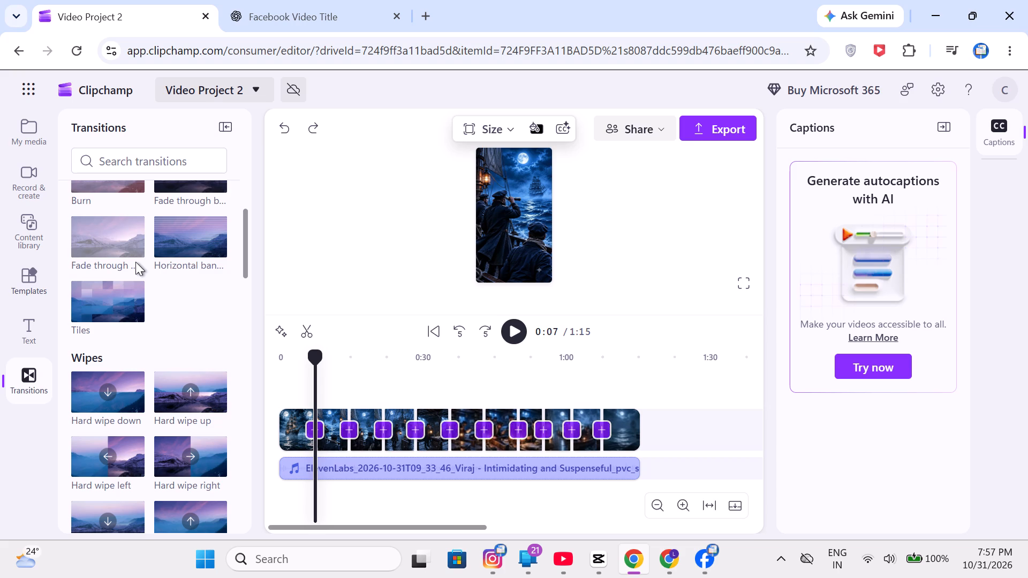
left_click_drag(107, 231, 137, 261)
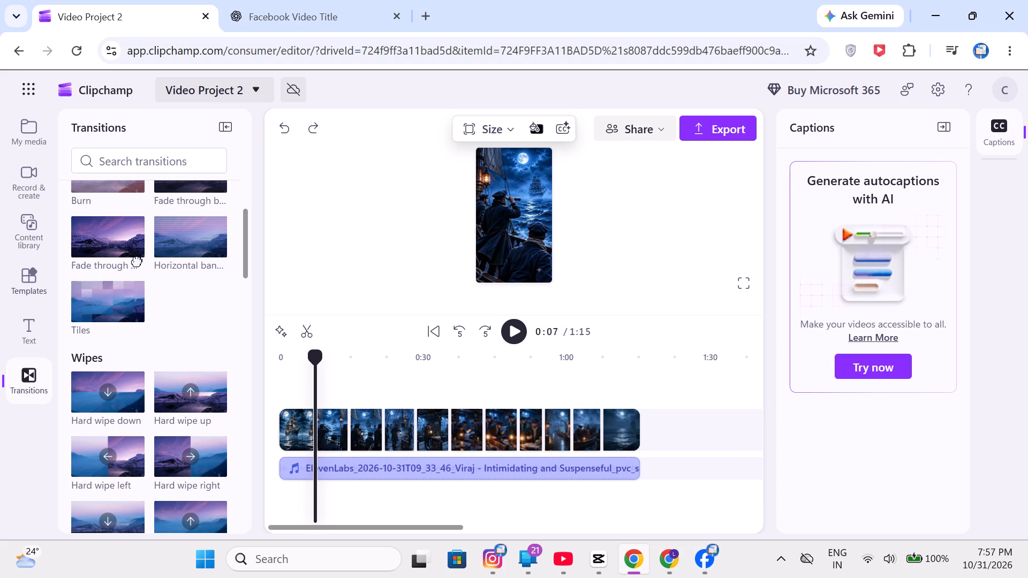
left_click_drag(137, 261, 336, 410)
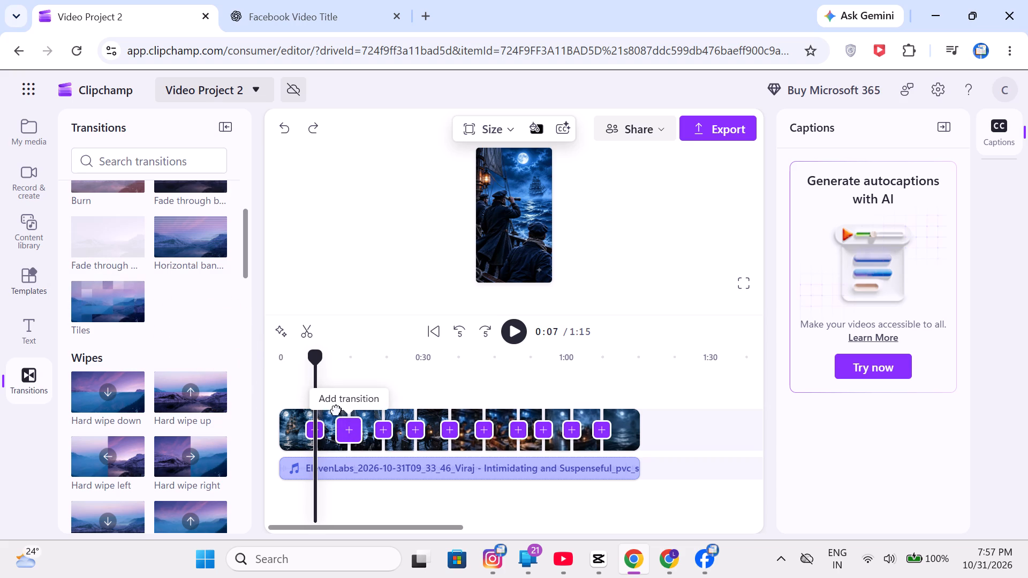
left_click_drag(336, 410, 335, 410)
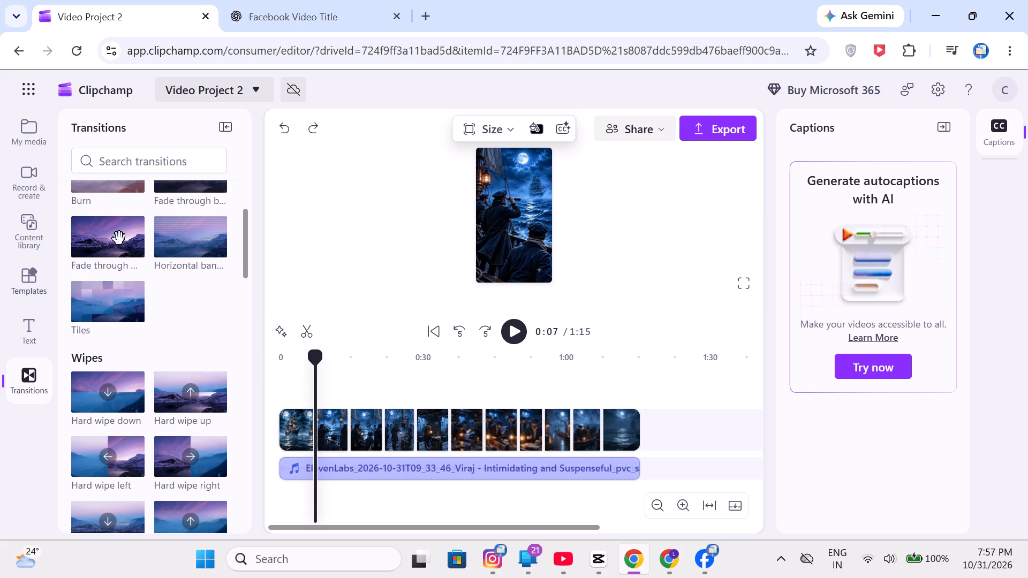
left_click_drag(119, 239, 309, 434)
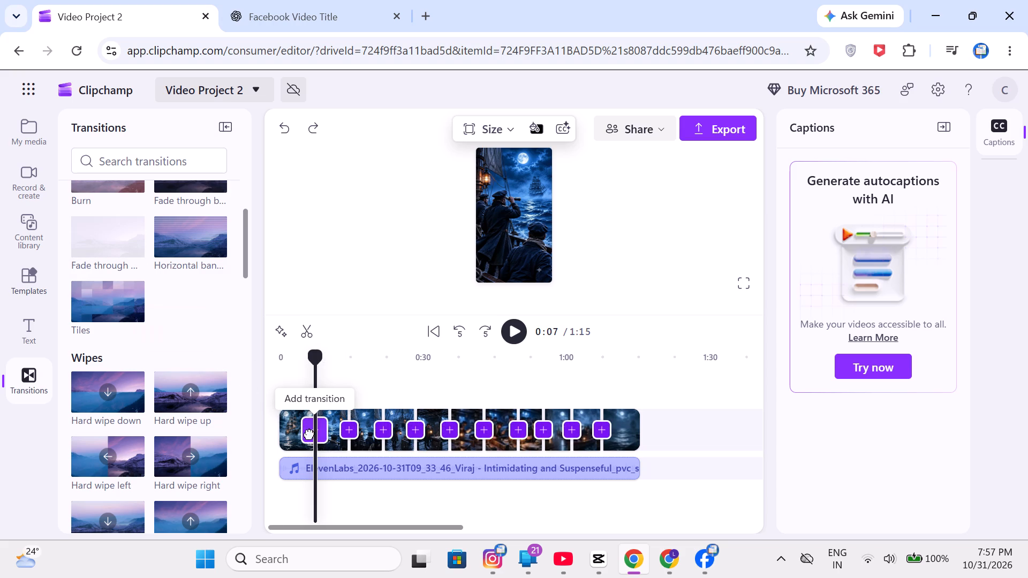
left_click_drag(309, 434, 310, 434)
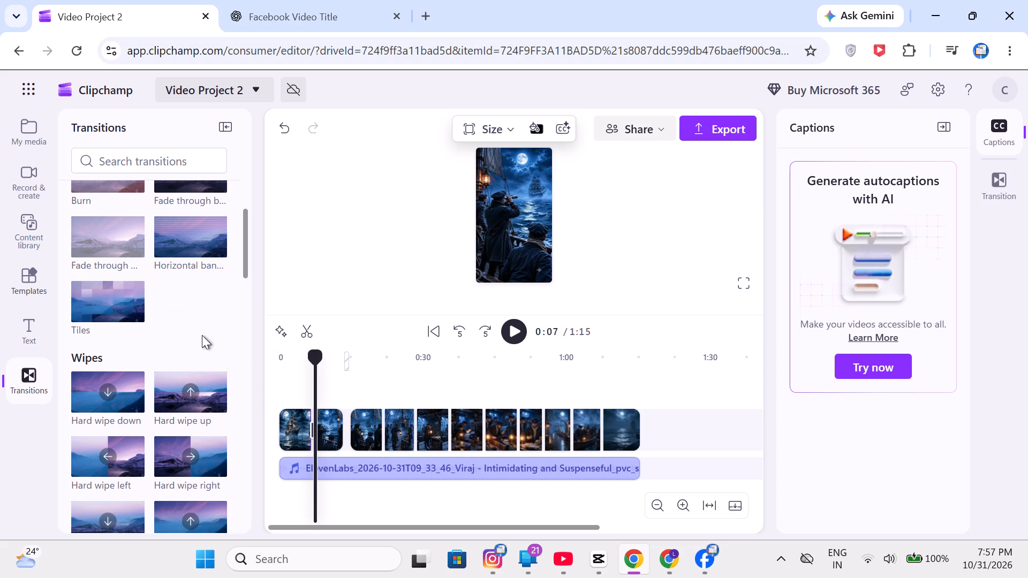
left_click_drag(112, 238, 128, 250)
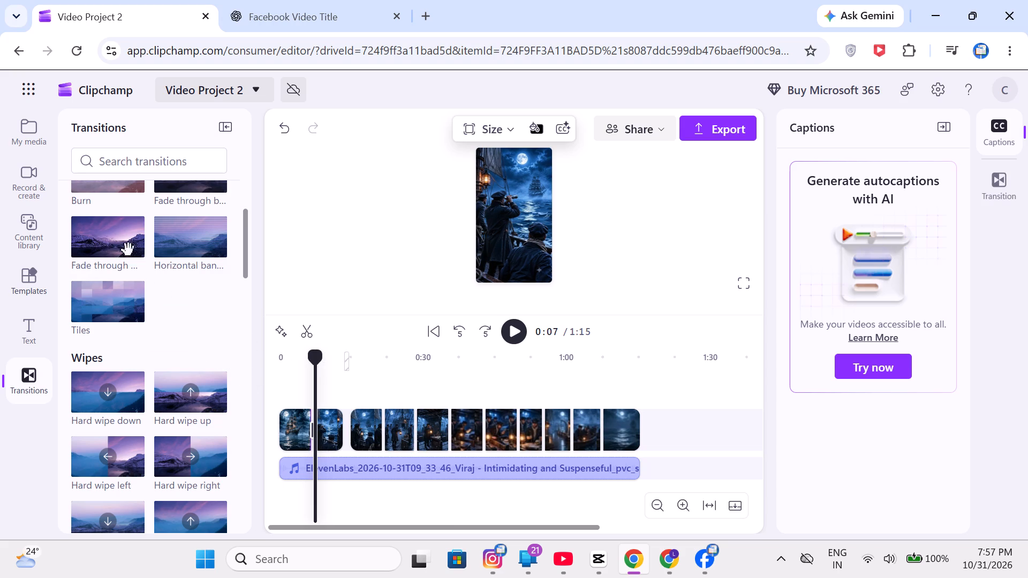
left_click_drag(128, 250, 352, 430)
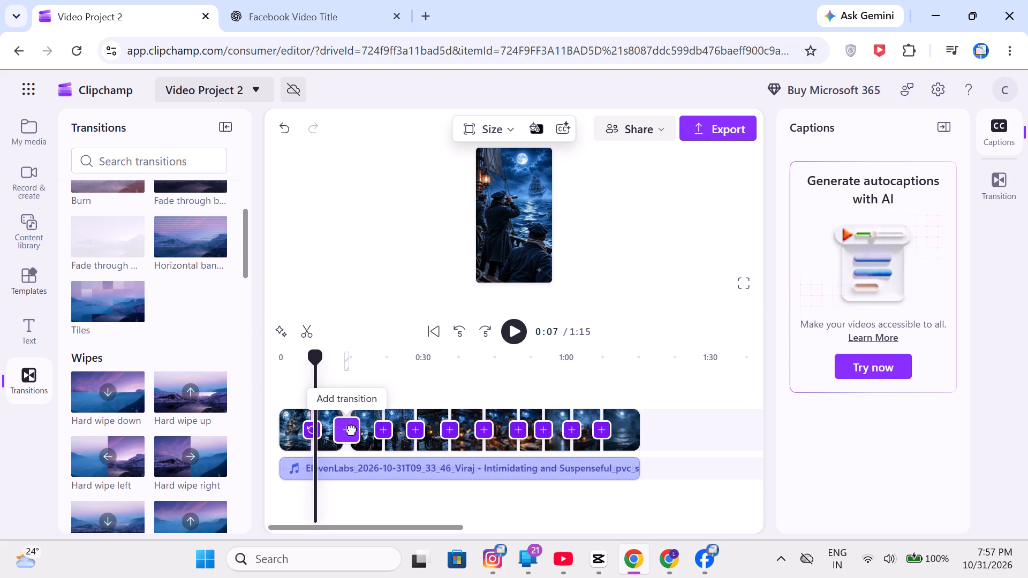
Add the white Fade through transition between the fourth and fifth clips.
left_click_drag(105, 239, 108, 239)
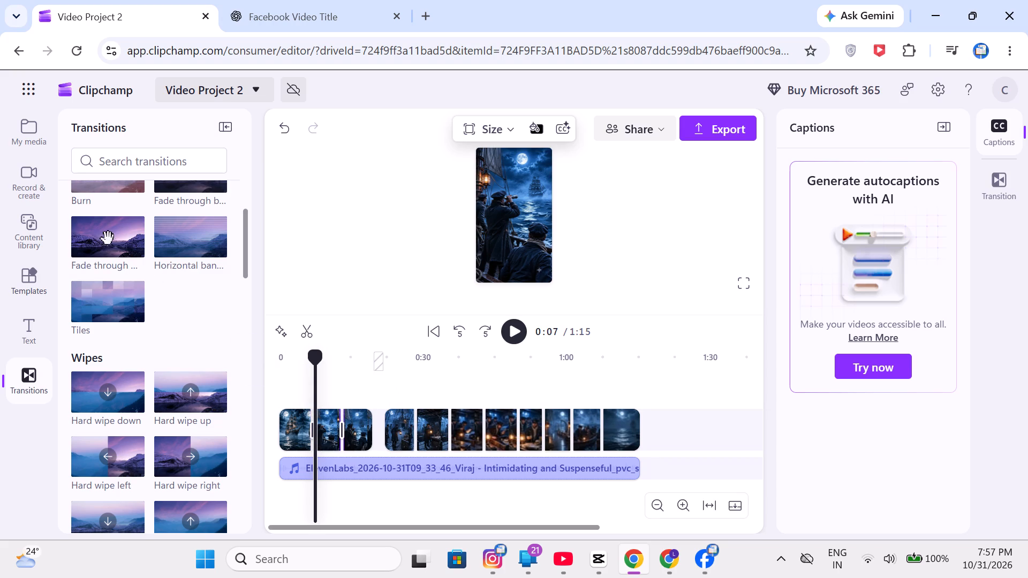
left_click_drag(108, 239, 374, 437)
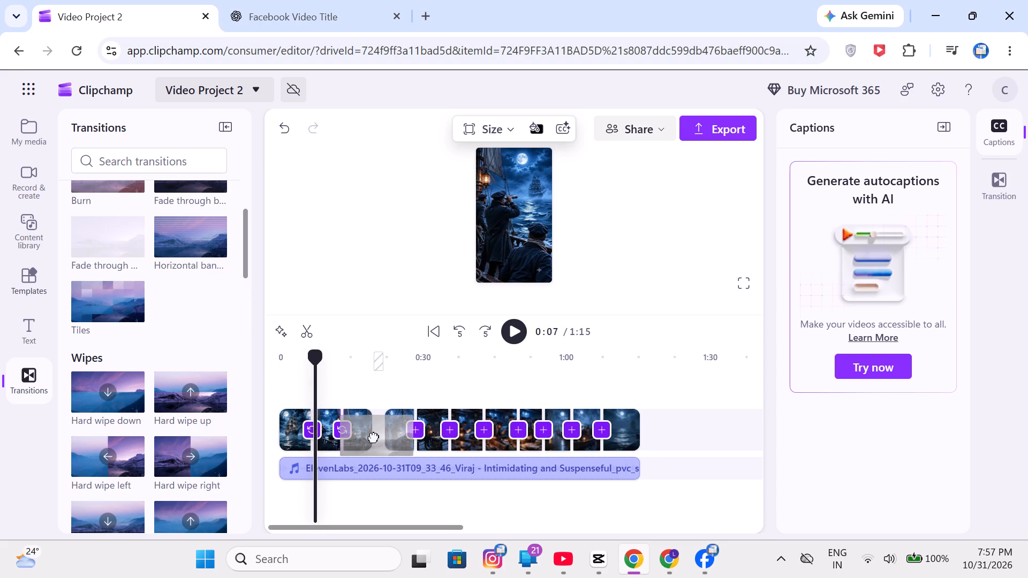
left_click_drag(374, 437, 411, 435)
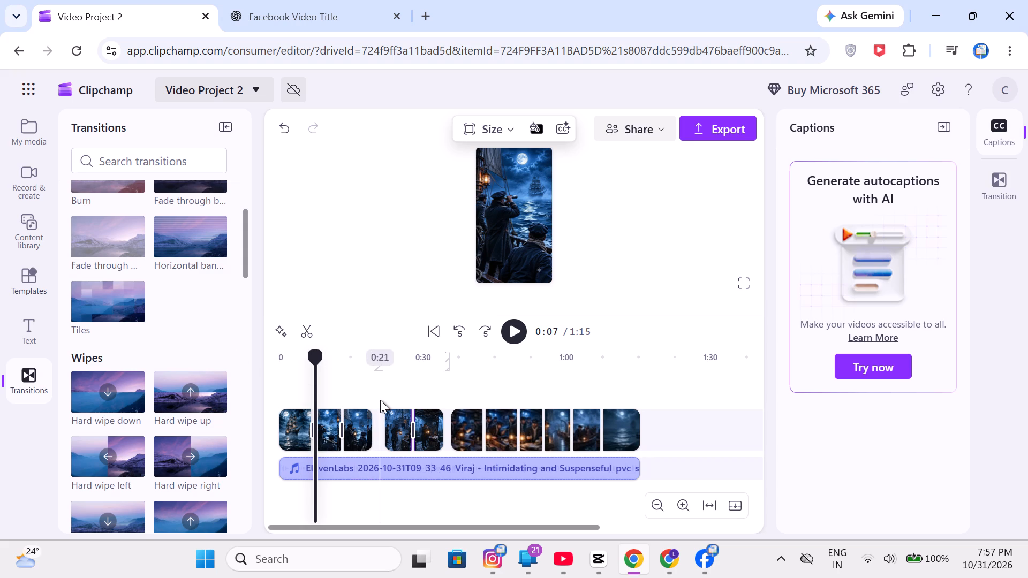
Close the timeline gap at about 0:21 and add the white Fade through transition between the third and fourth clips.
left_click(380, 414)
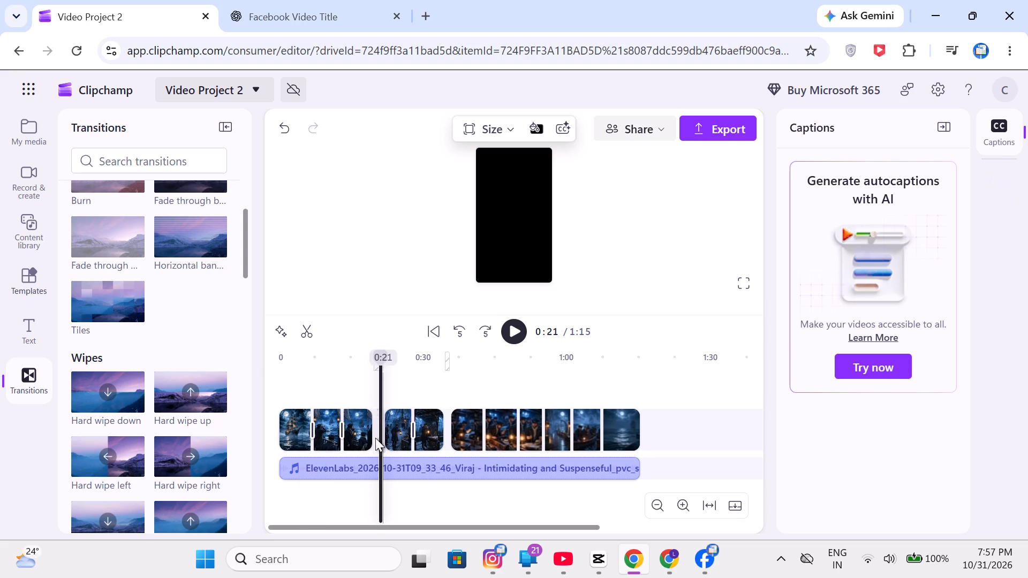
left_click(375, 435)
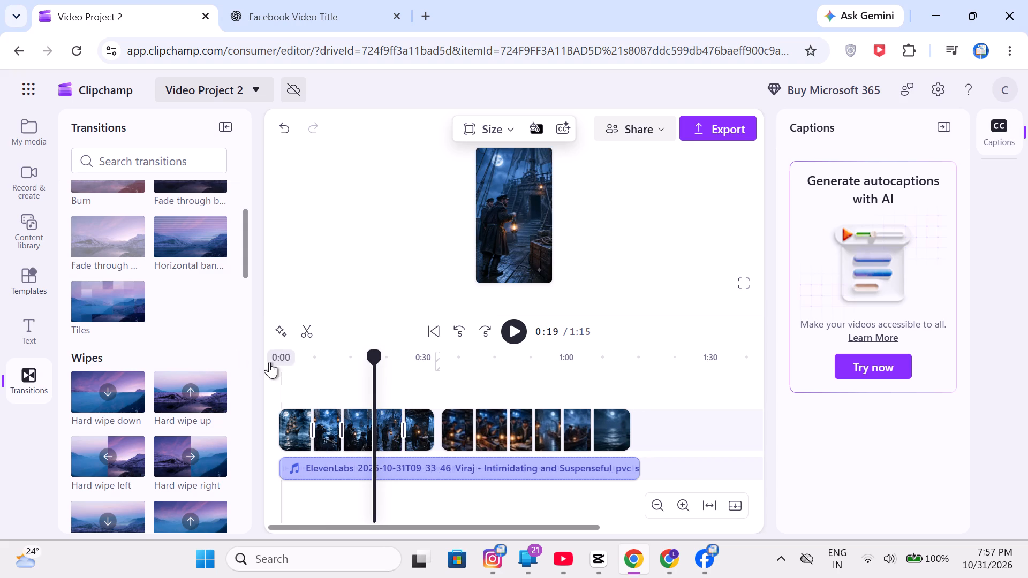
left_click_drag(109, 246, 307, 383)
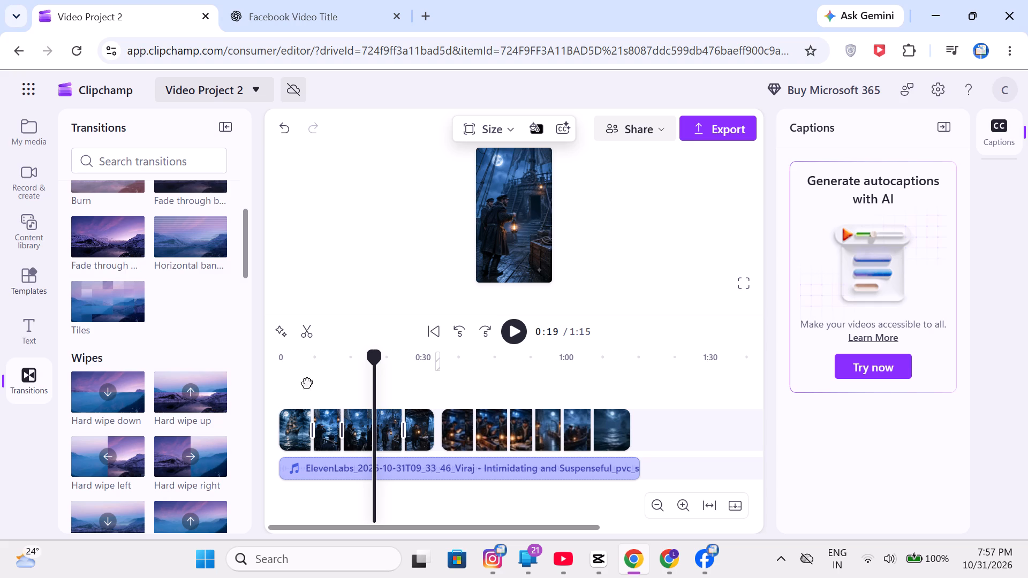
left_click_drag(307, 383, 376, 435)
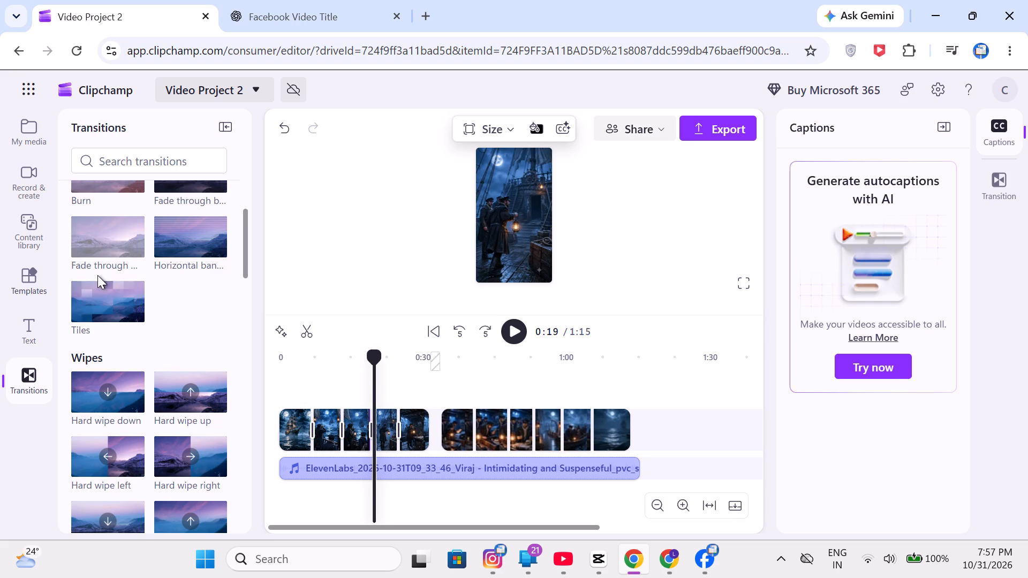
Add the white Fade through transition between the sixth and seventh clips.
left_click_drag(104, 246, 435, 457)
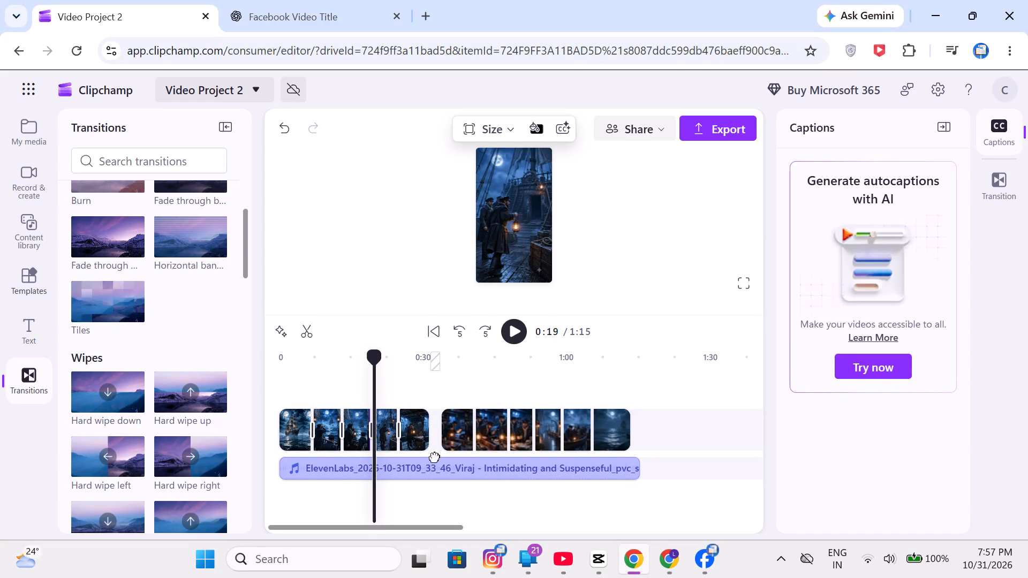
left_click_drag(435, 457, 471, 439)
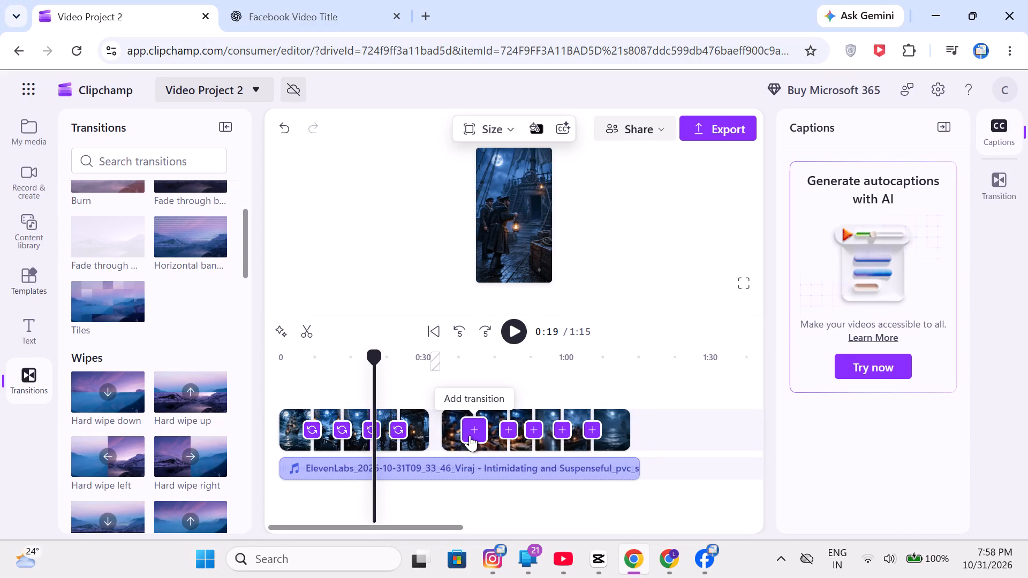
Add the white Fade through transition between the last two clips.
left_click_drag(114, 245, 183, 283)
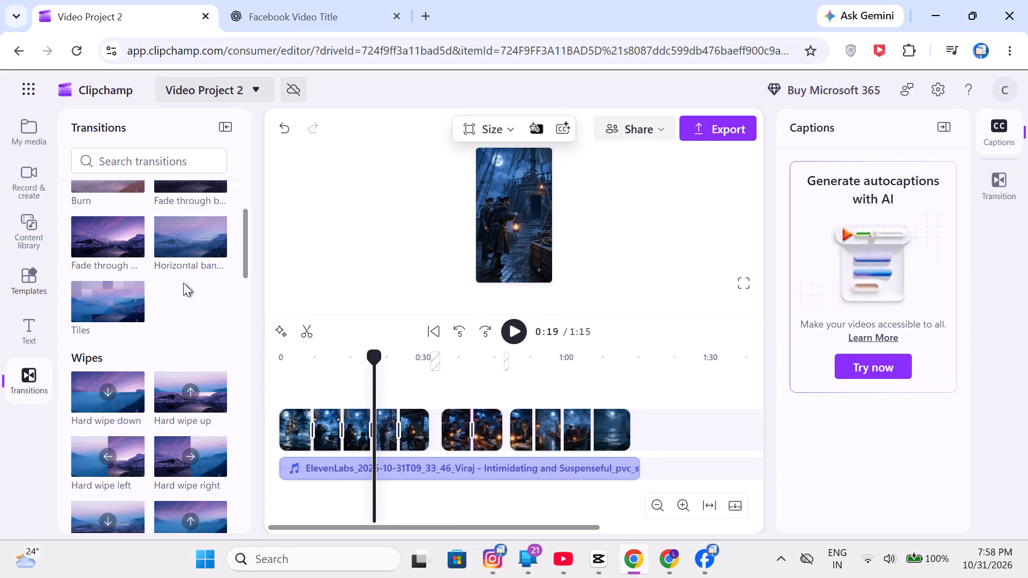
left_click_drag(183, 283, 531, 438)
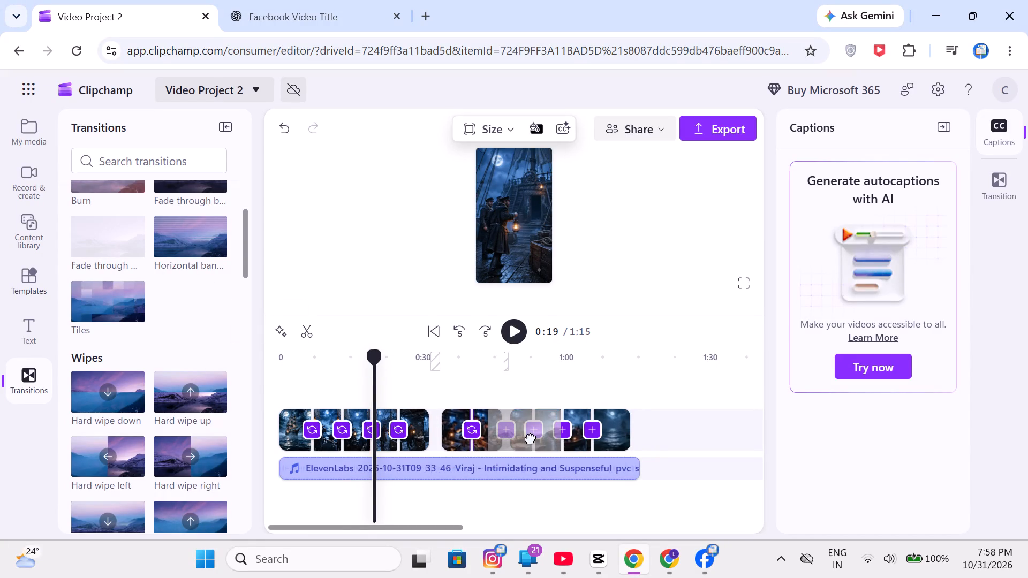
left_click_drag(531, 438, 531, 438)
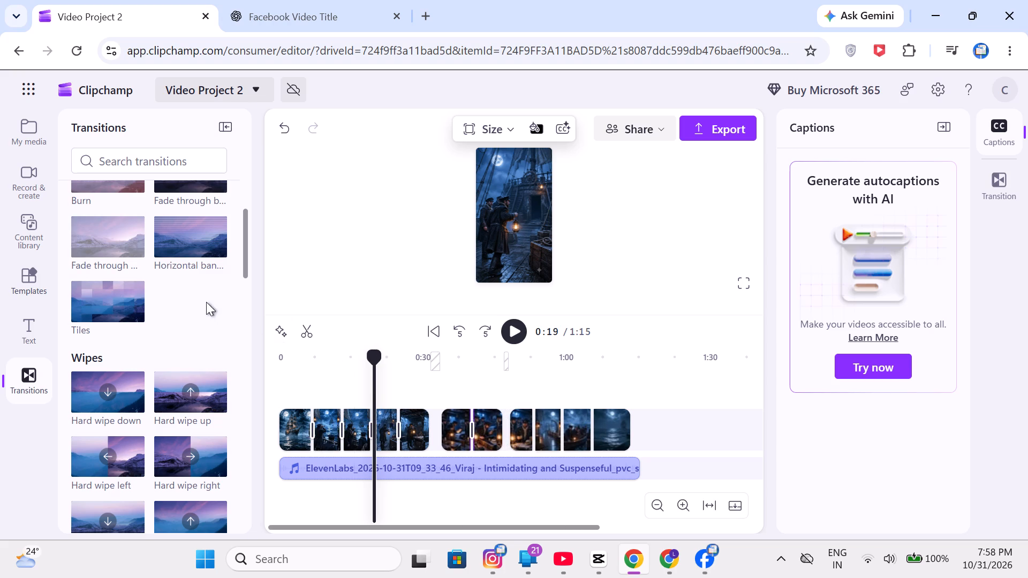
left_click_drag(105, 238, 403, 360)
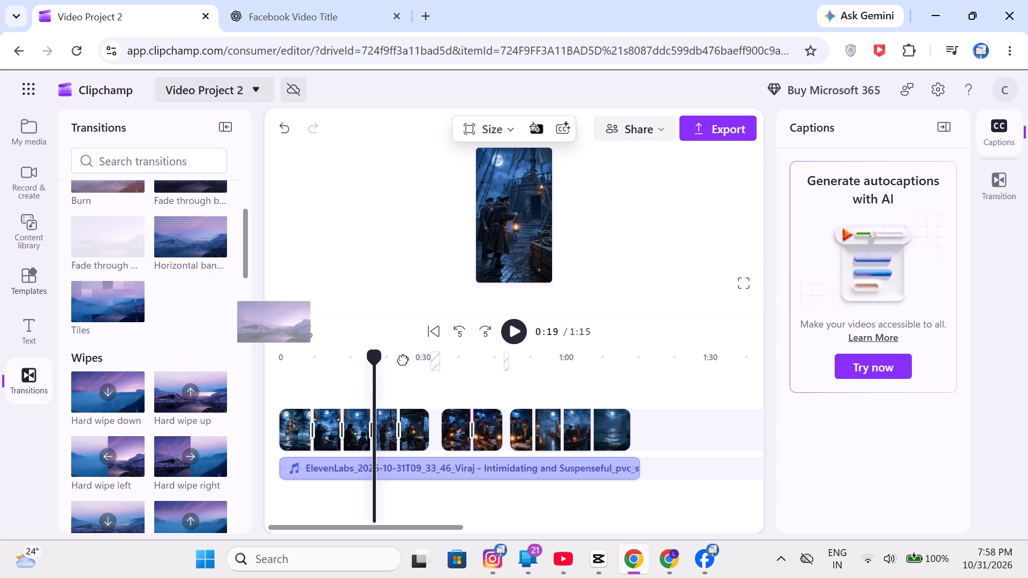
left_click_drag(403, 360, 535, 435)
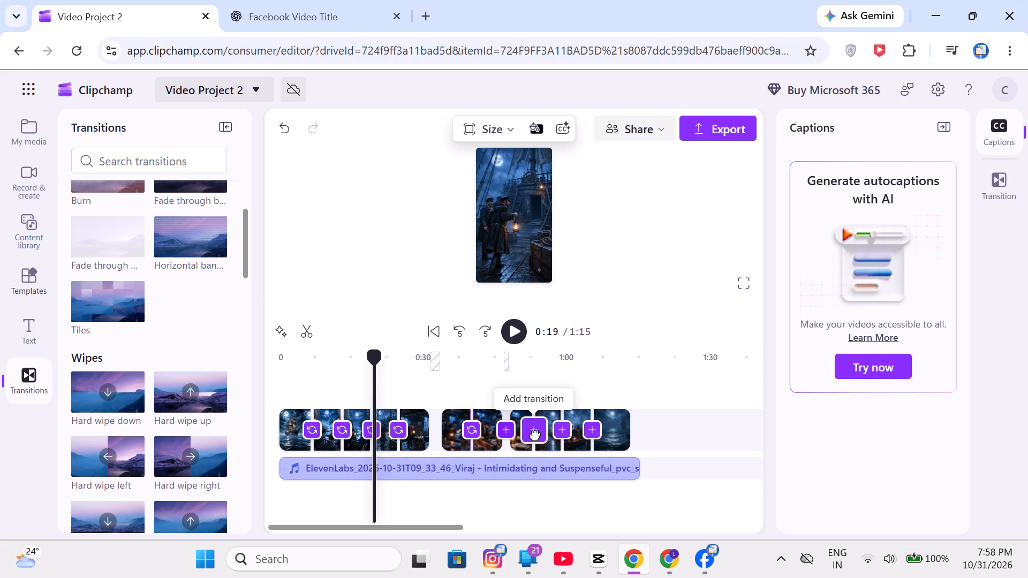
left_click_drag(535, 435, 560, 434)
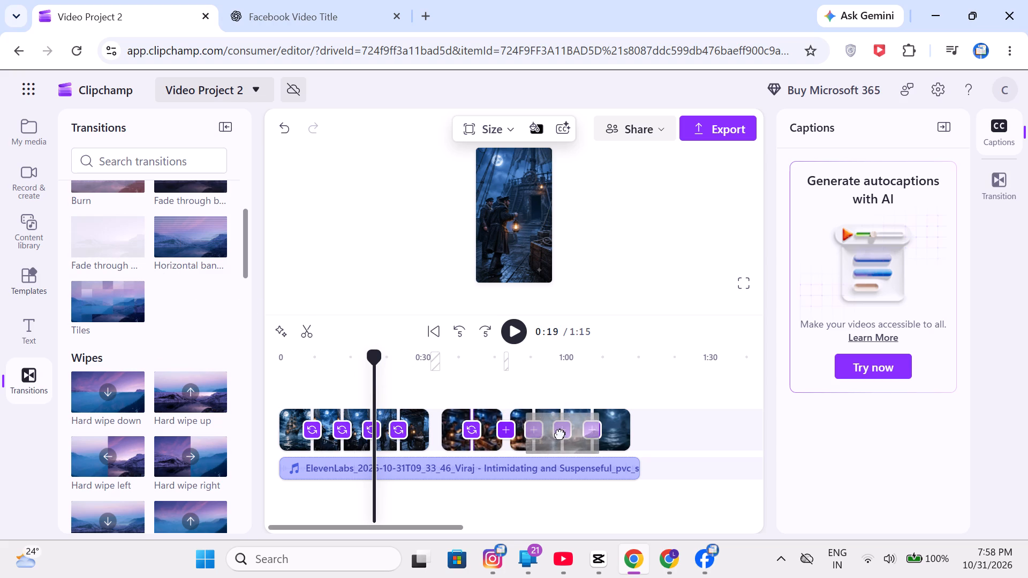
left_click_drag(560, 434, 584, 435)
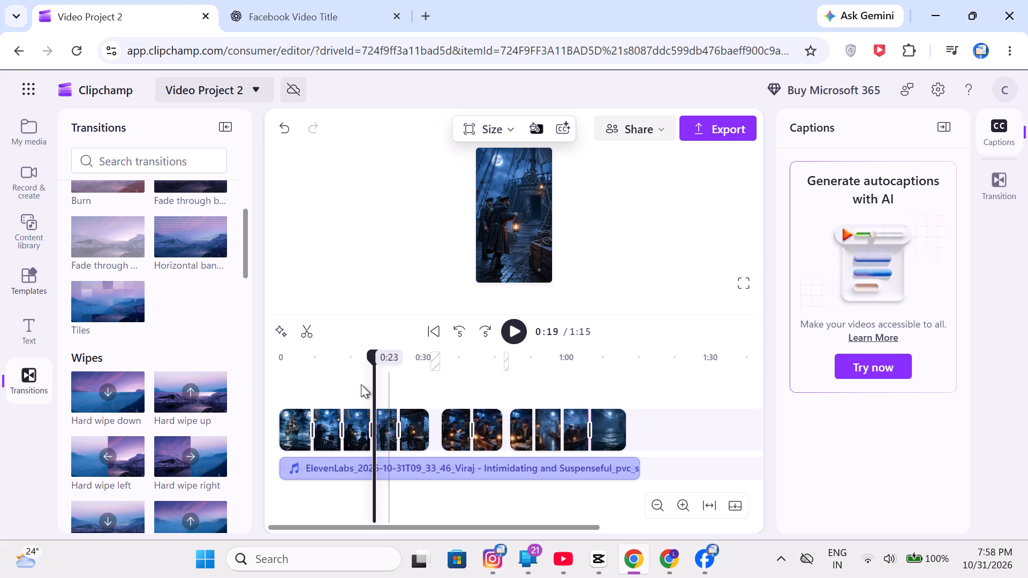
Add the white Fade through transition between the eighth and ninth clips and between the ninth and tenth clips.
left_click_drag(105, 249, 288, 345)
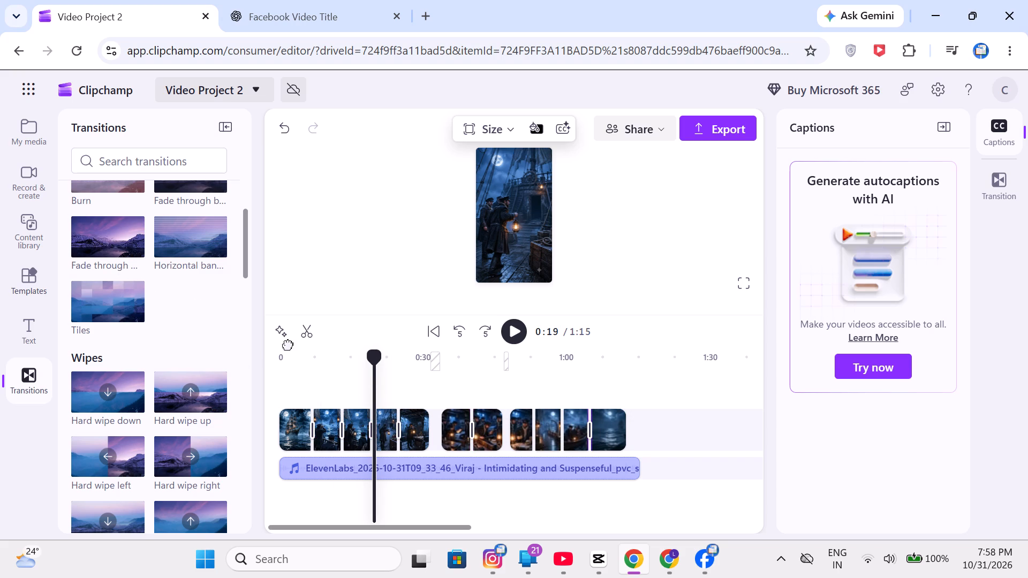
left_click_drag(288, 345, 530, 438)
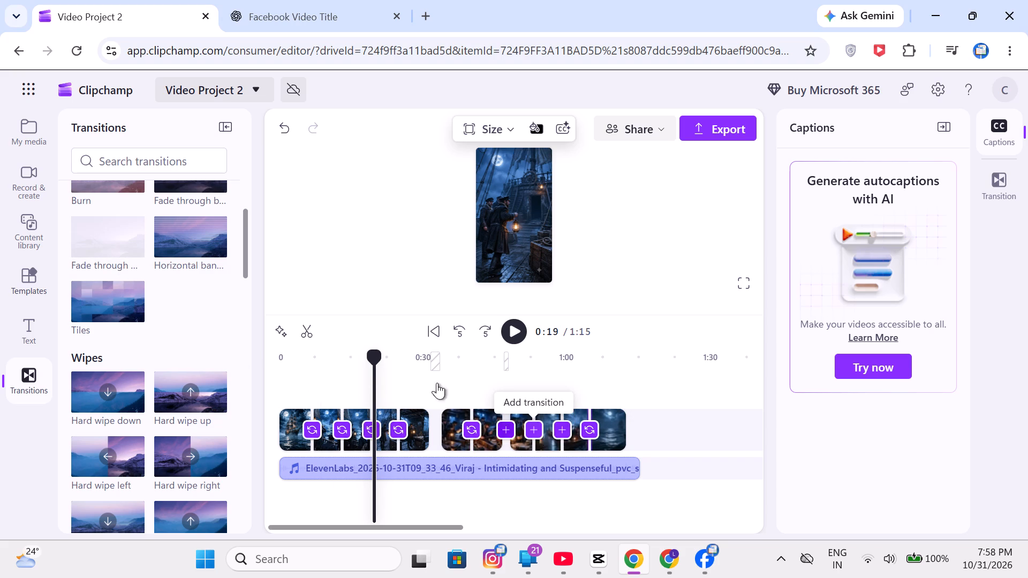
left_click_drag(116, 248, 316, 357)
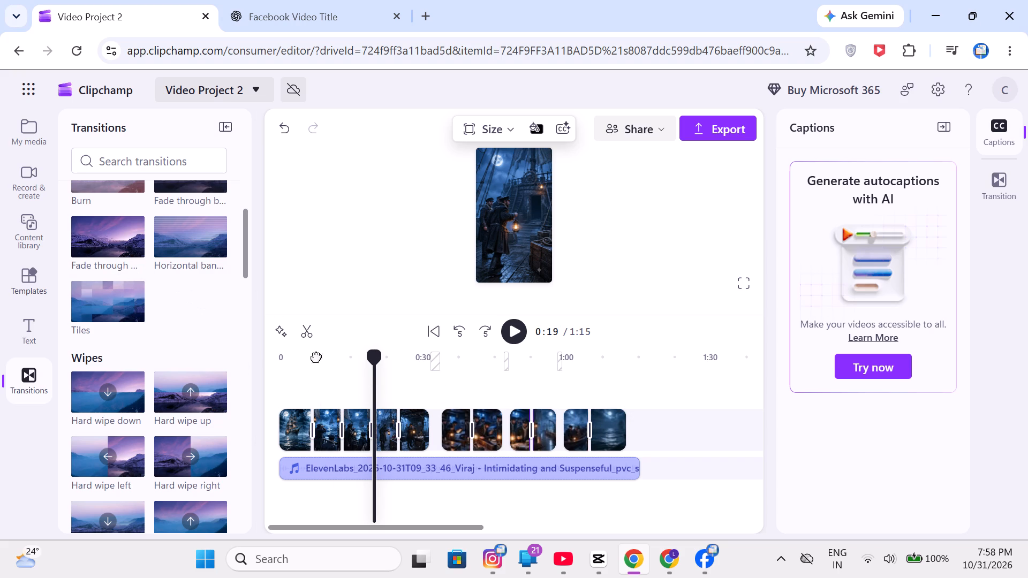
left_click_drag(316, 357, 538, 445)
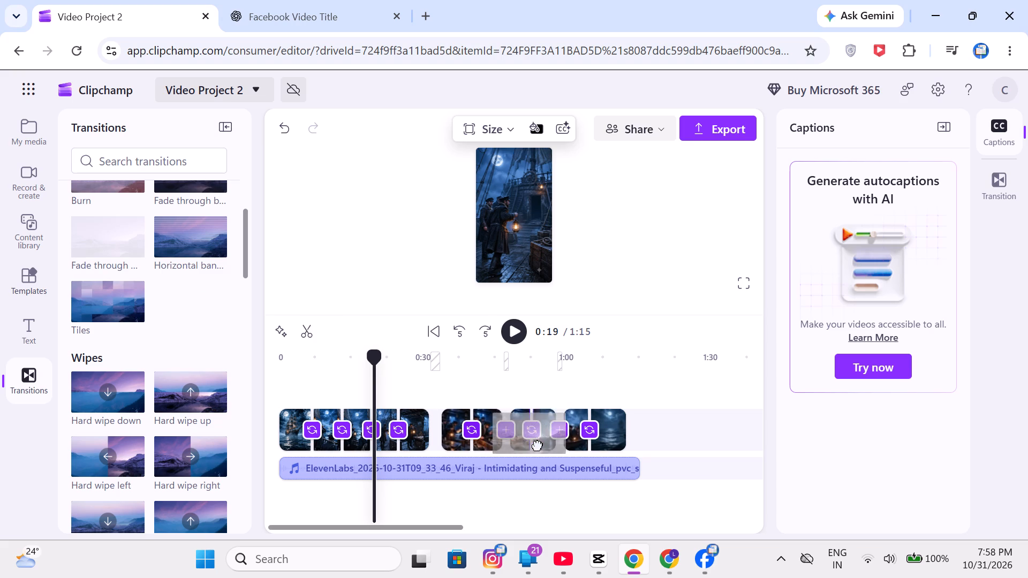
left_click_drag(538, 445, 554, 439)
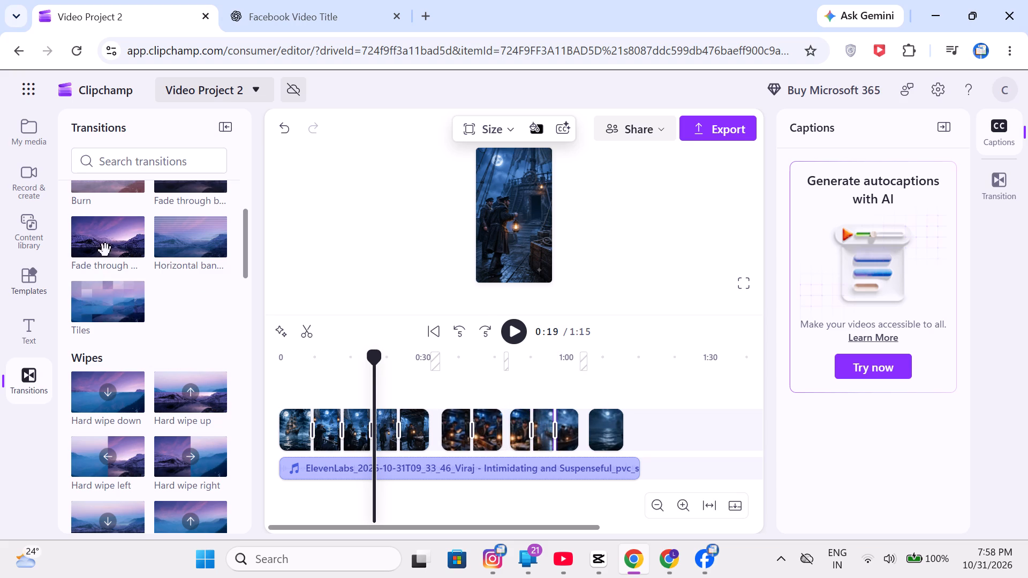
Add the white Fade through transition between the seventh and eighth clips.
left_click_drag(106, 250, 458, 433)
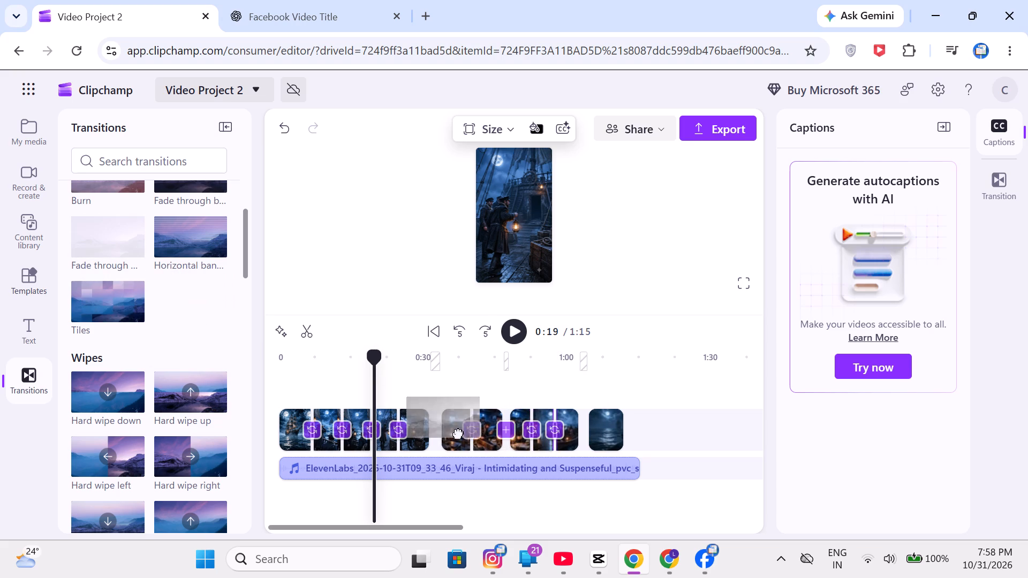
left_click_drag(458, 433, 501, 432)
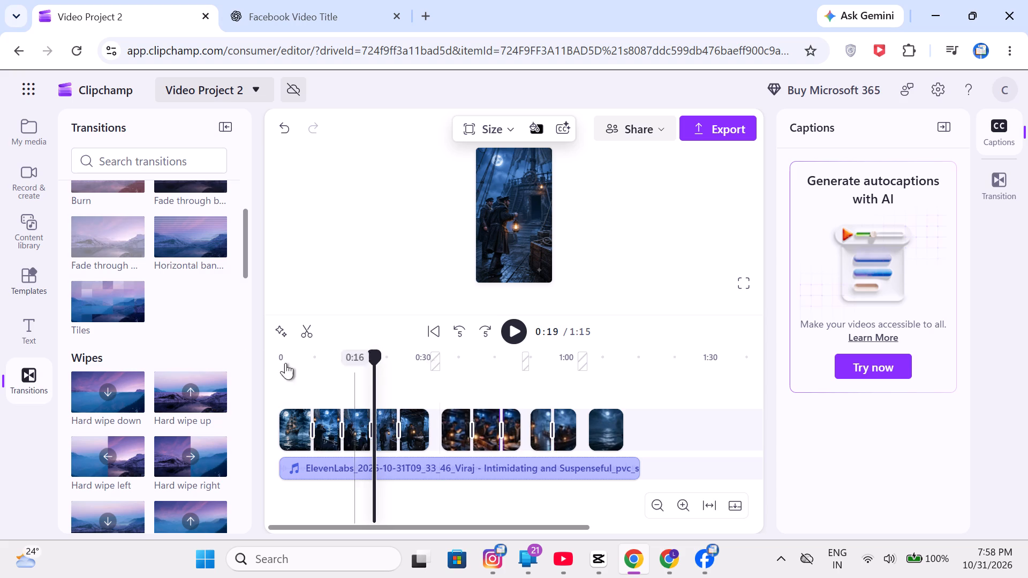
Close the gap between the fifth and sixth clips and add the white Fade through transition at that cut.
left_click(434, 432)
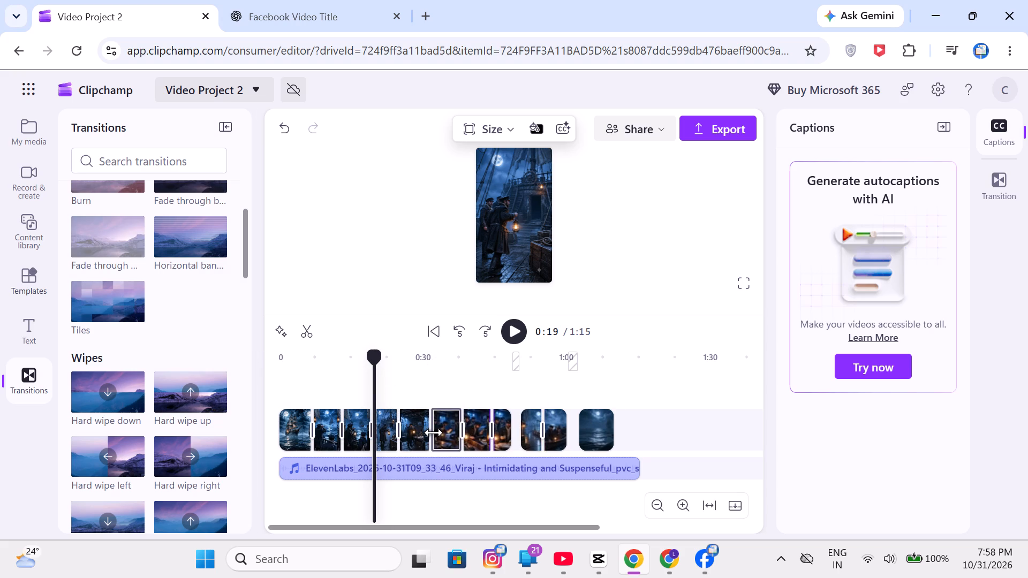
left_click_drag(90, 240, 113, 255)
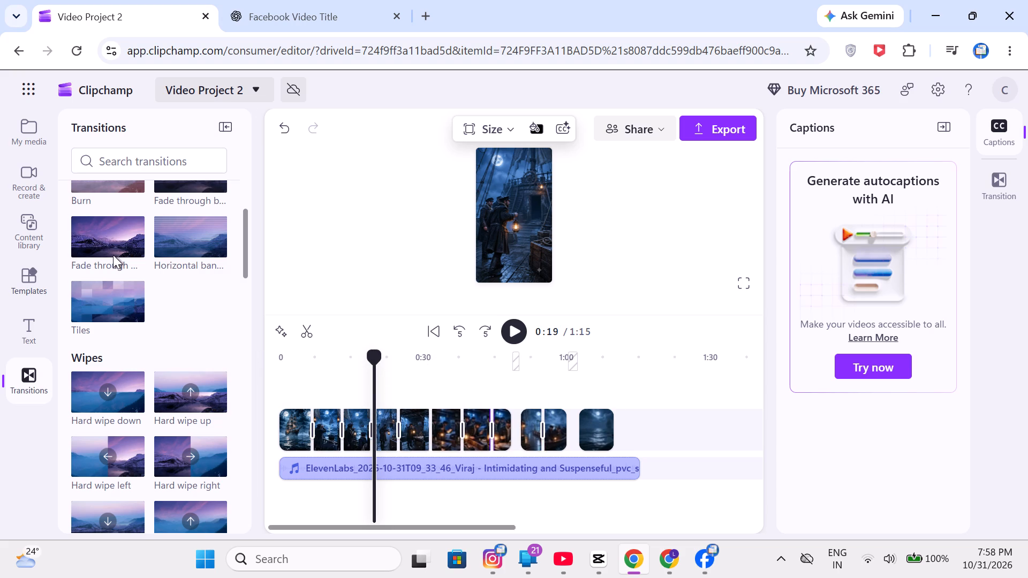
left_click_drag(113, 255, 433, 431)
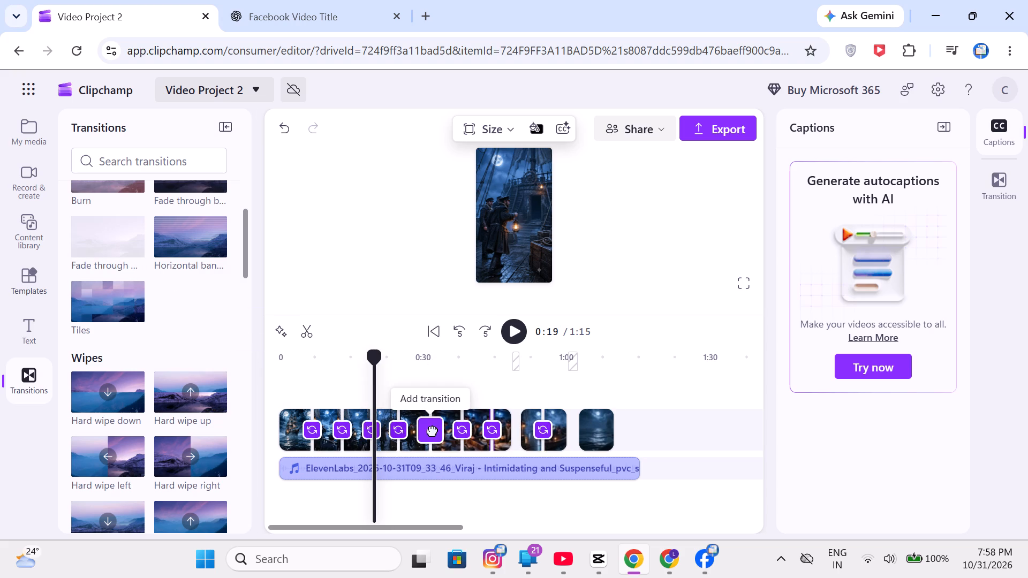
left_click_drag(433, 431, 431, 432)
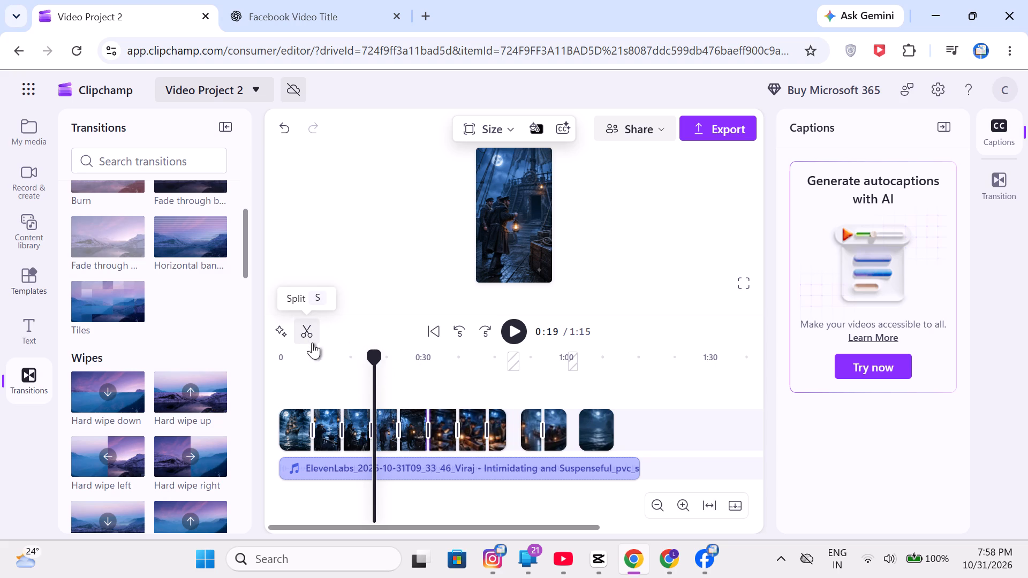
Close the gap between the eighth and ninth clips and add the white Fade through transition at that cut.
left_click(509, 431)
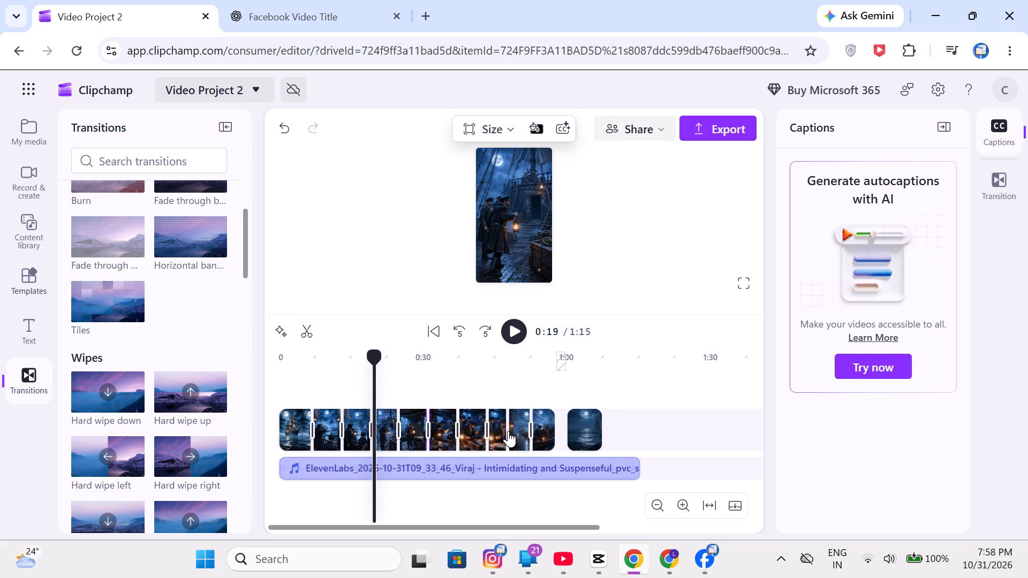
left_click(501, 393)
left_click_drag(97, 248, 207, 307)
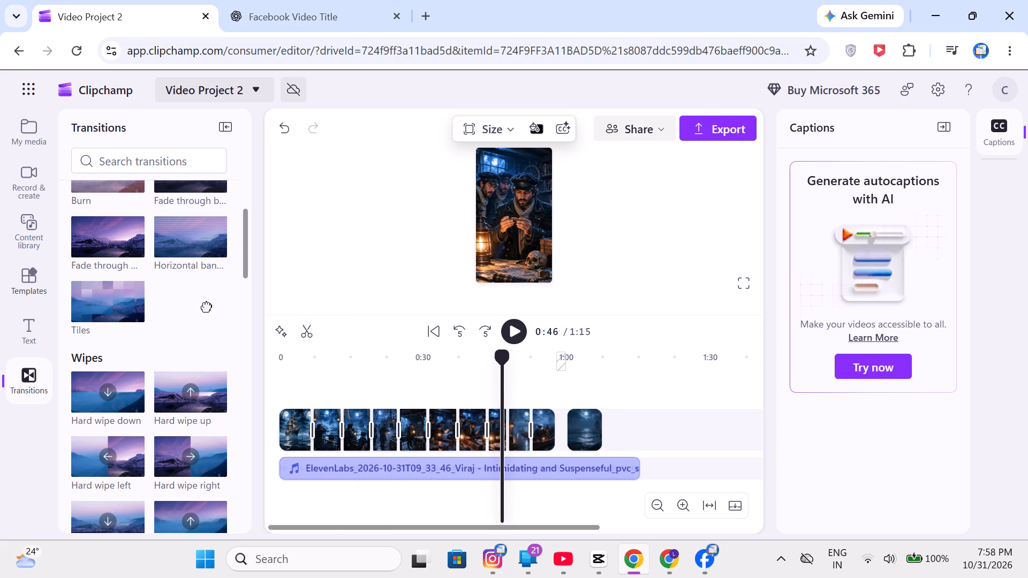
left_click_drag(207, 307, 493, 440)
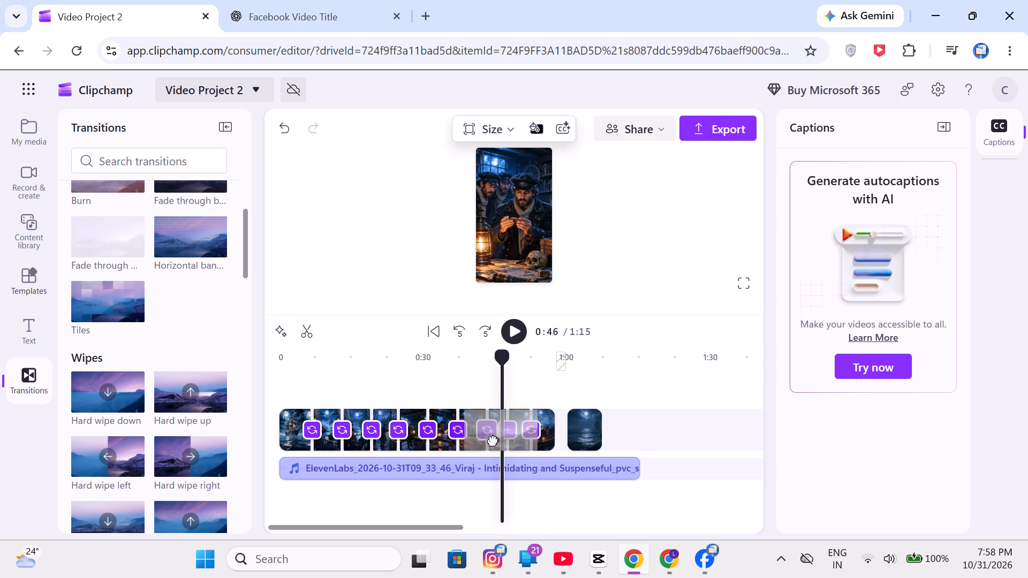
left_click_drag(493, 440, 506, 443)
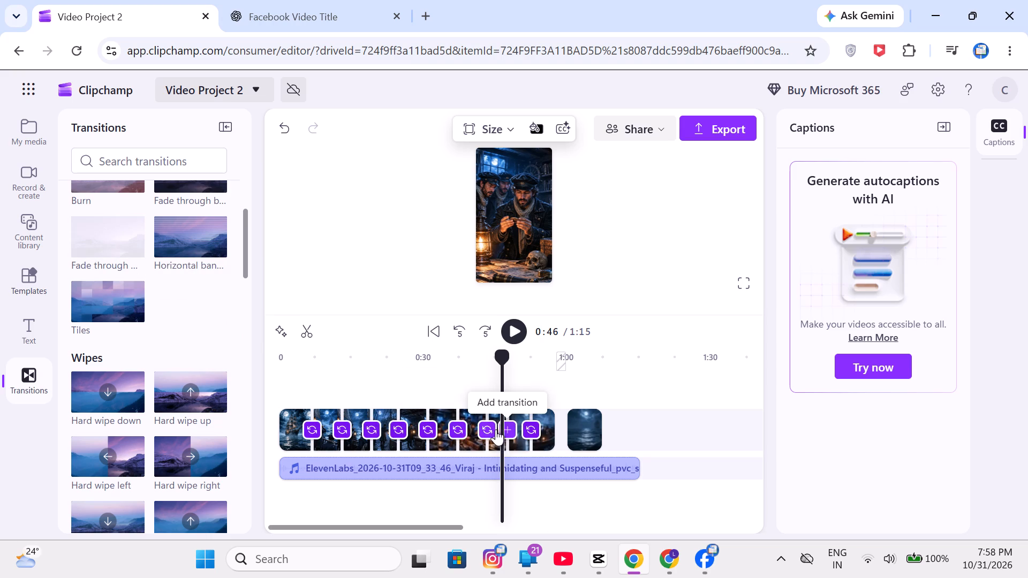
Close the gap before the last clip and add the white Fade through transition between the tenth and eleventh clips.
left_click(562, 430)
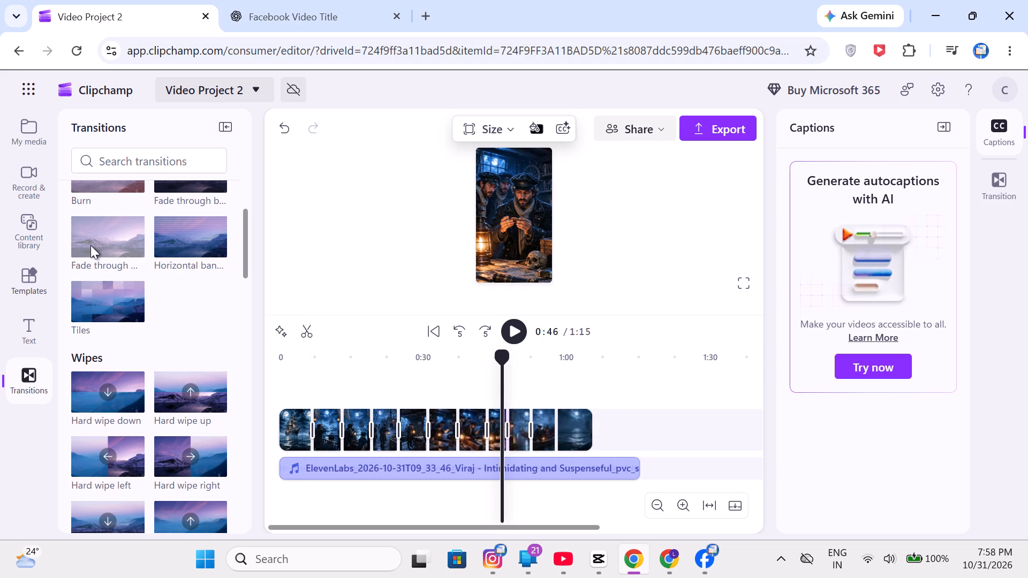
left_click_drag(118, 239, 485, 417)
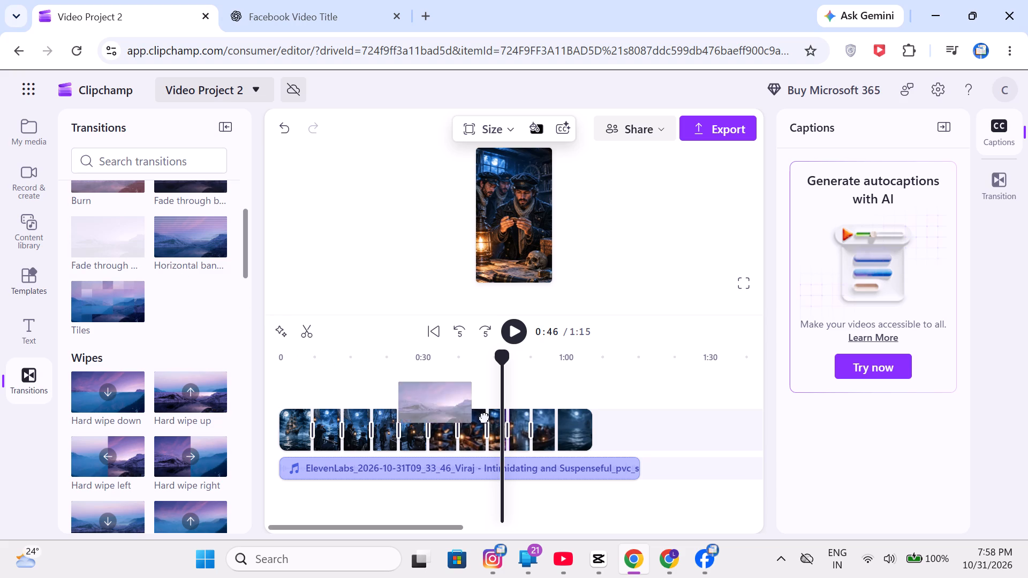
left_click_drag(485, 417, 548, 435)
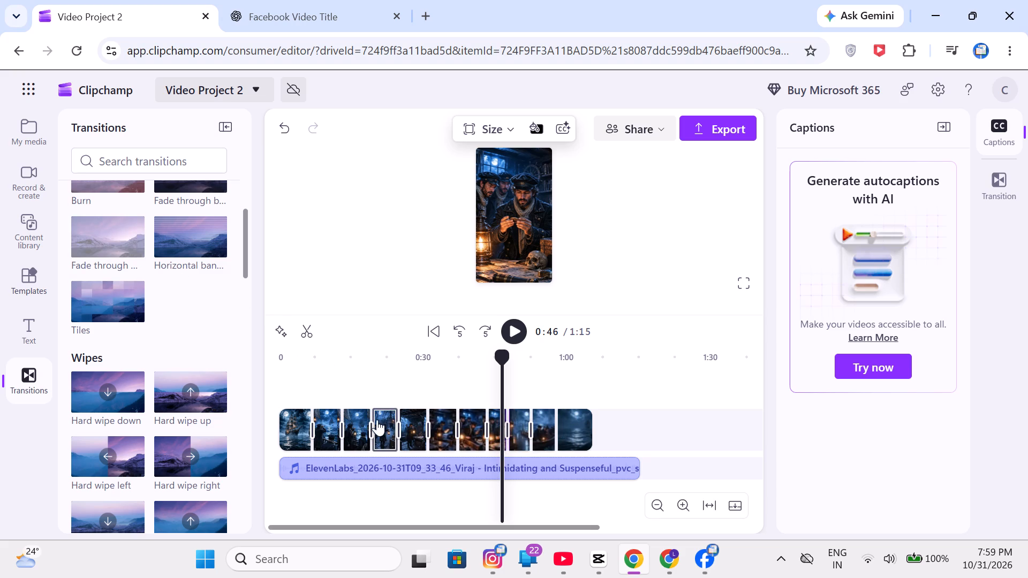
left_click_drag(105, 245, 155, 274)
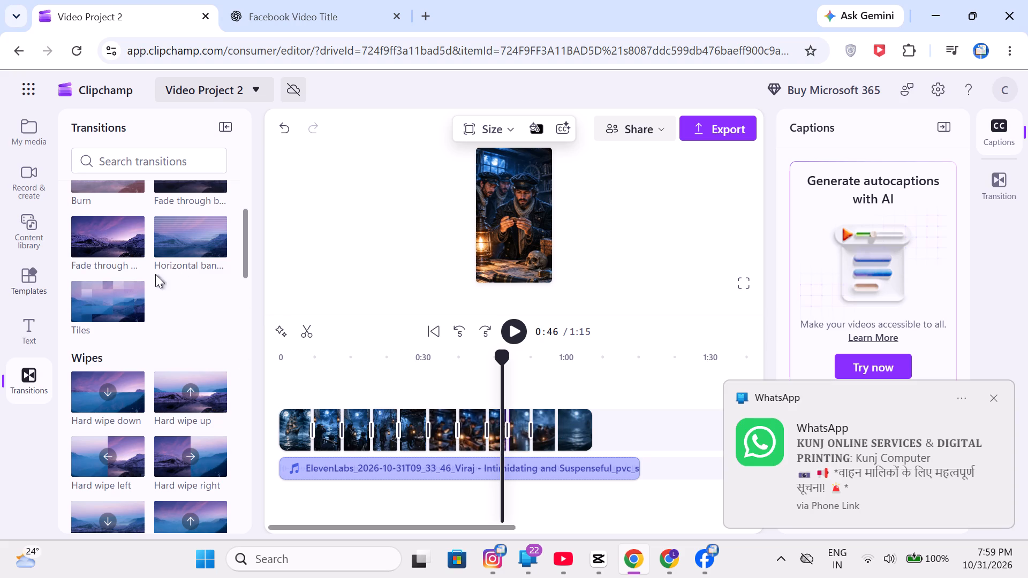
left_click_drag(155, 274, 562, 431)
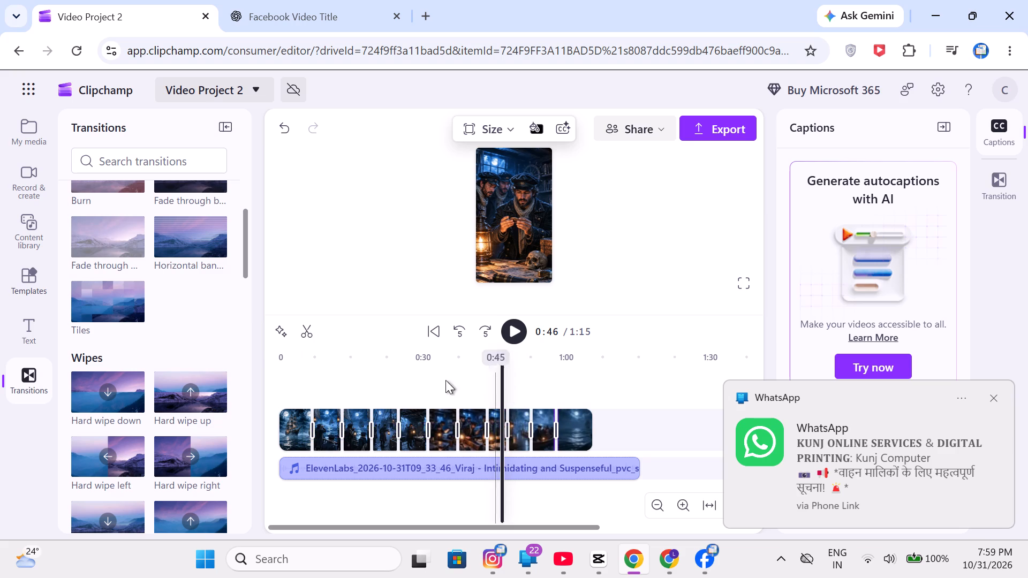
Return the playhead to the start of the timeline.
left_click(277, 378)
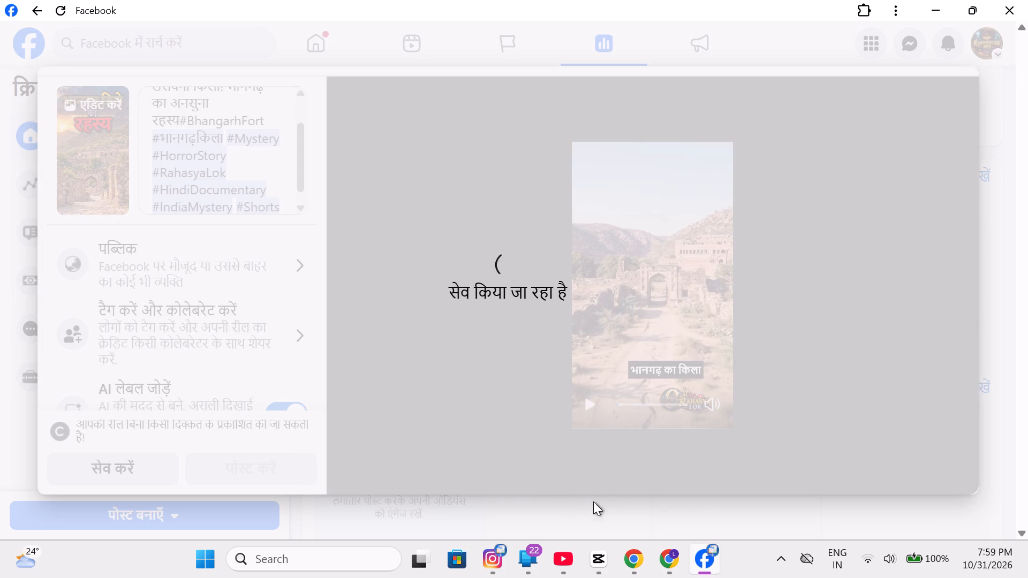
Switch to the Clipchamp project and play the assembled video from the beginning to review its clips and transitions.
left_click(663, 561)
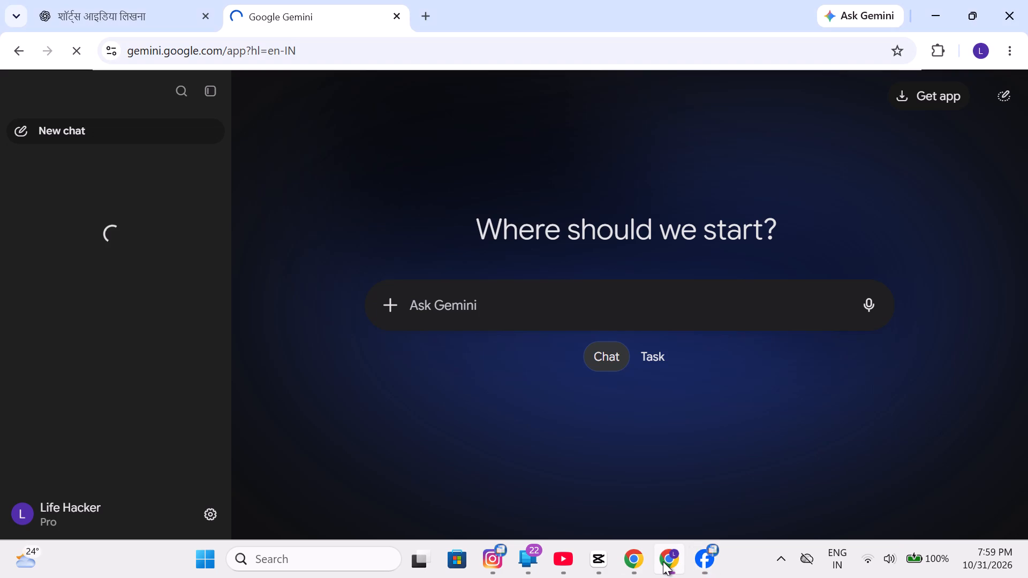
left_click(663, 561)
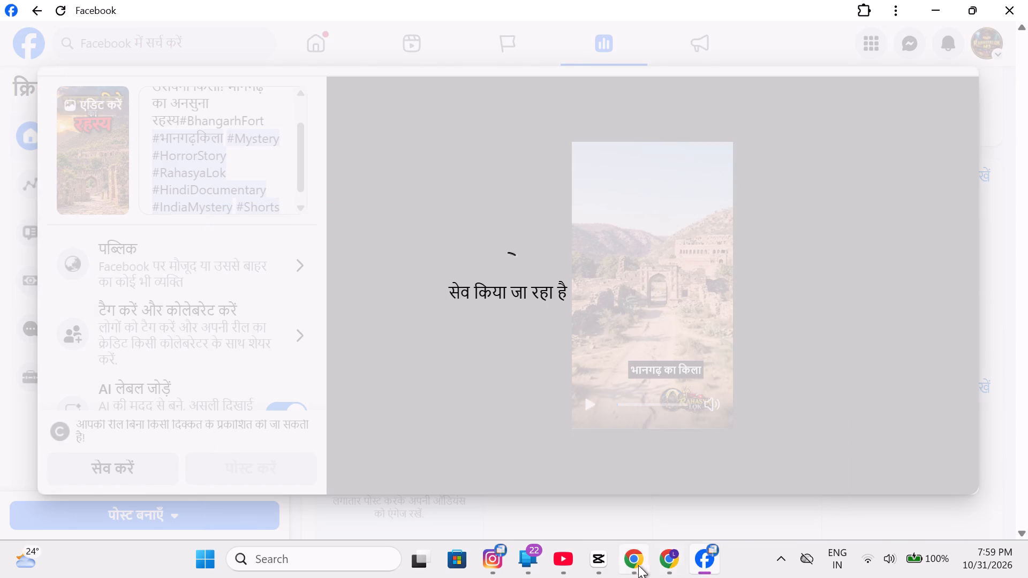
left_click(636, 565)
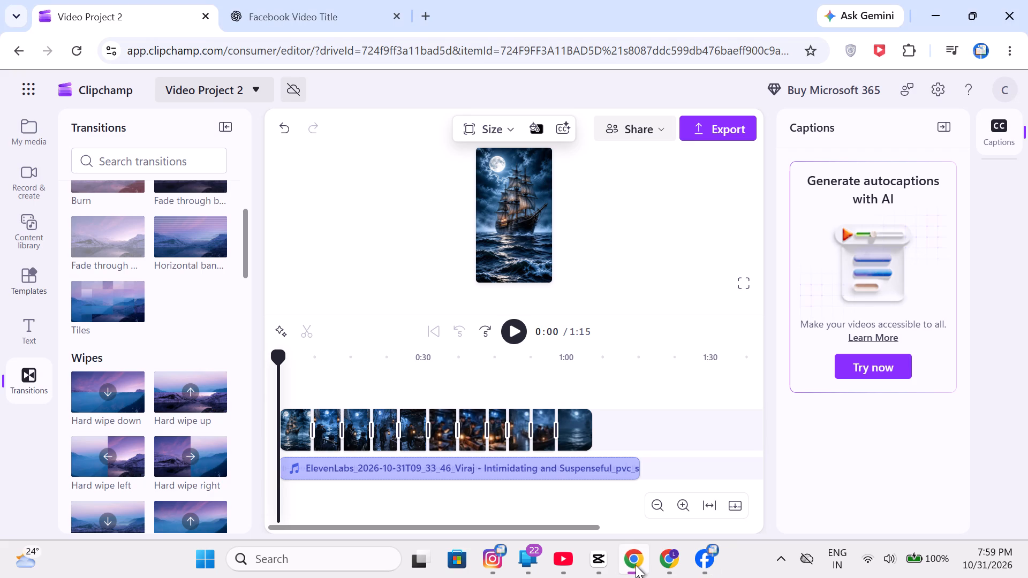
left_click(637, 420)
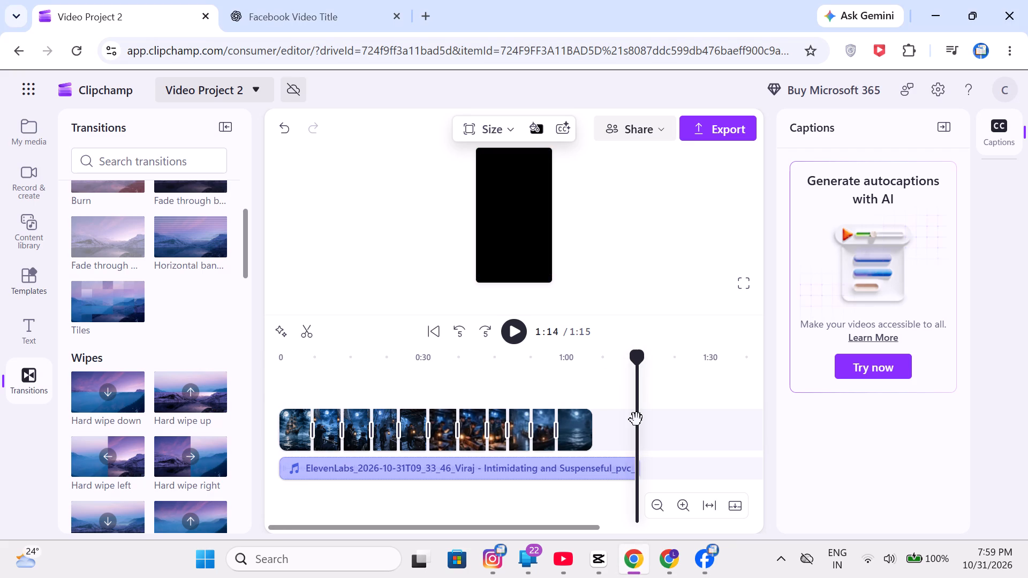
left_click(274, 398)
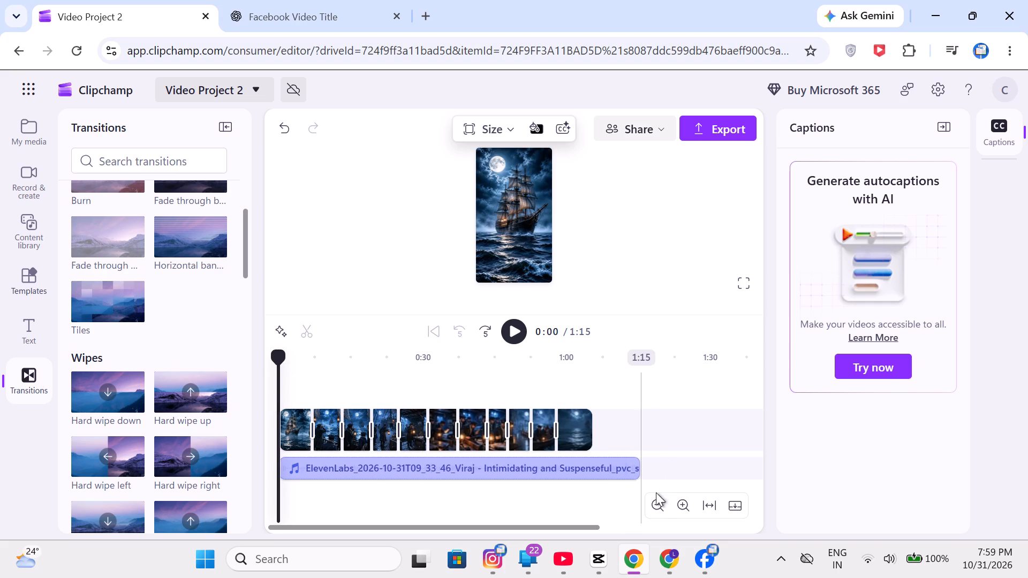
left_click(655, 499)
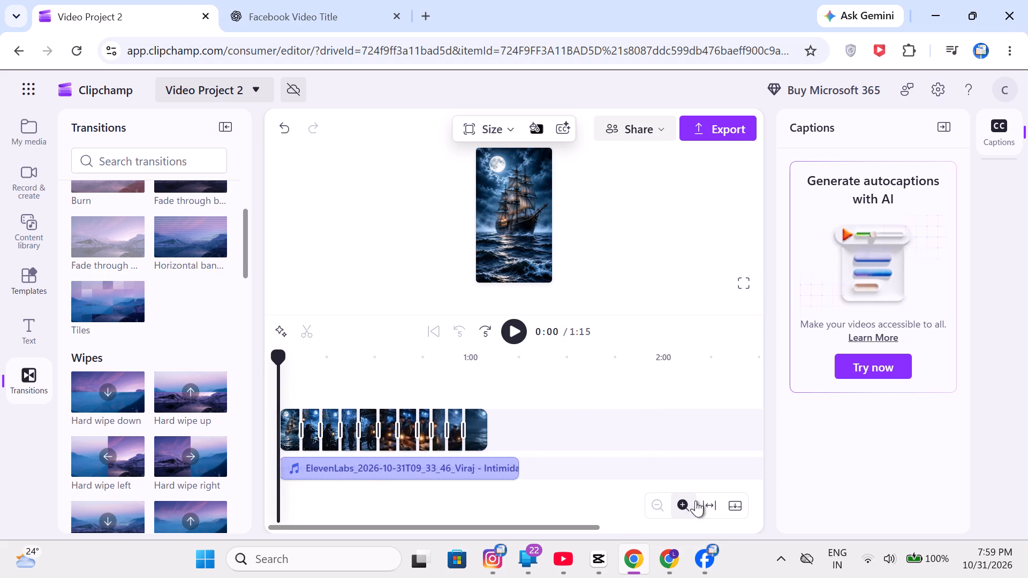
left_click(689, 504)
left_click(688, 504)
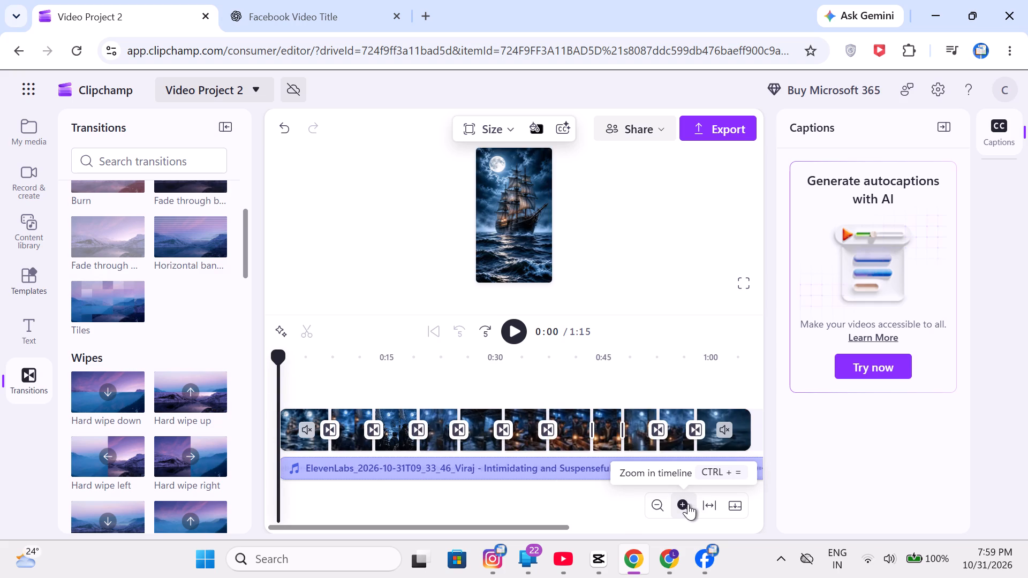
left_click(657, 507)
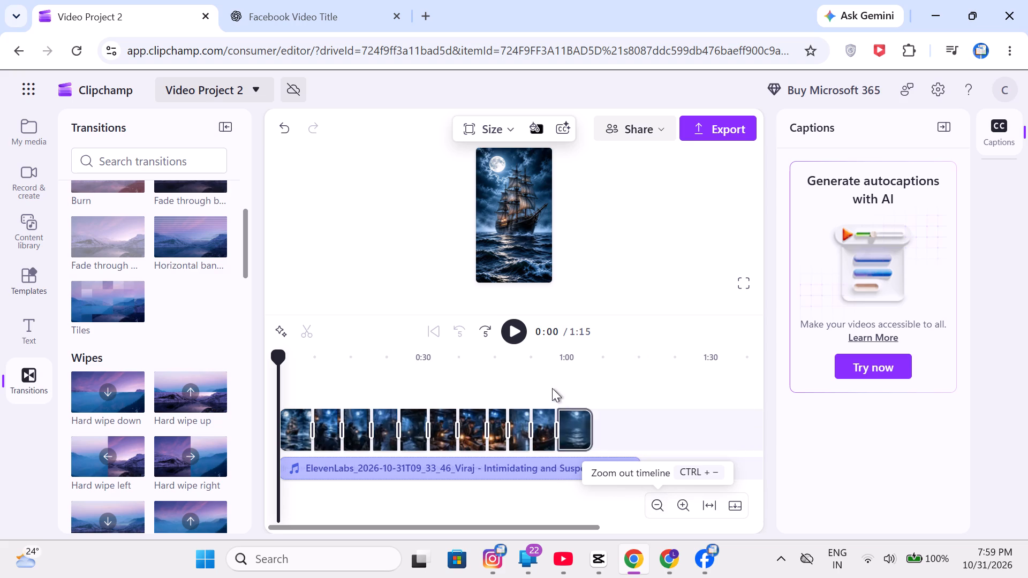
left_click(511, 337)
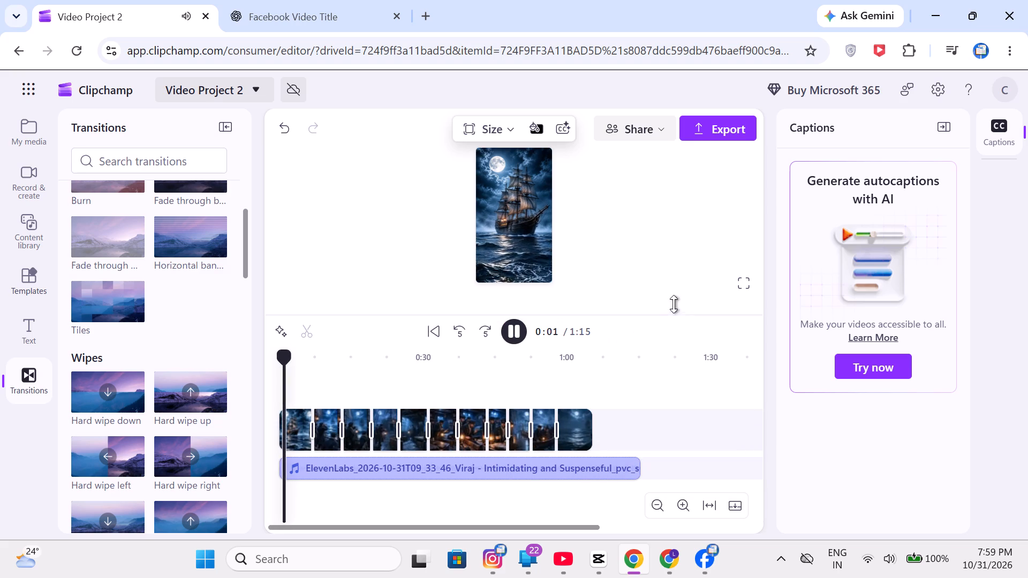
Switch to YouTube, toggle playback of the open DJ song, and return to the Clipchamp preview.
left_click(572, 559)
left_click(419, 355)
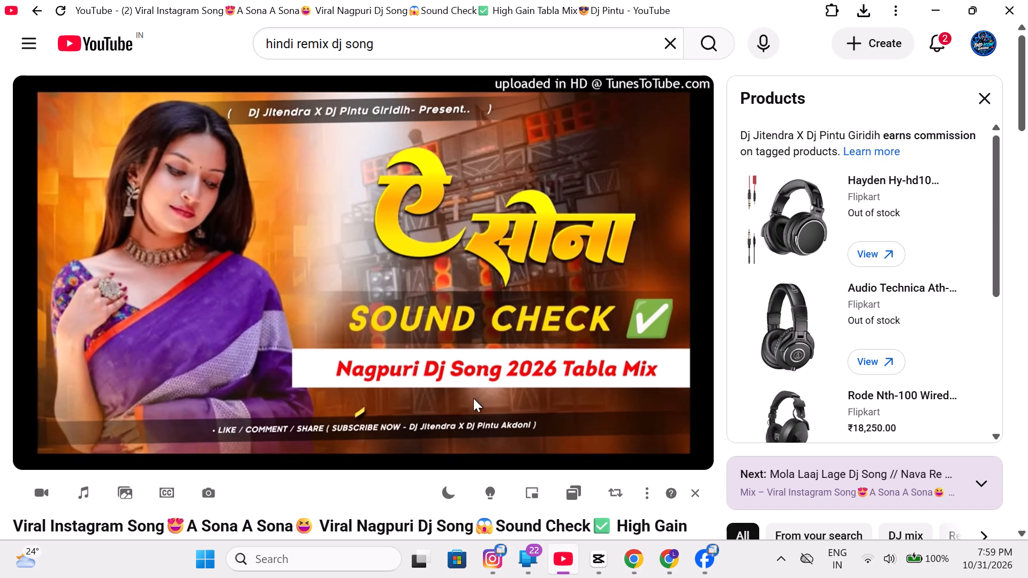
left_click(661, 560)
left_click(641, 562)
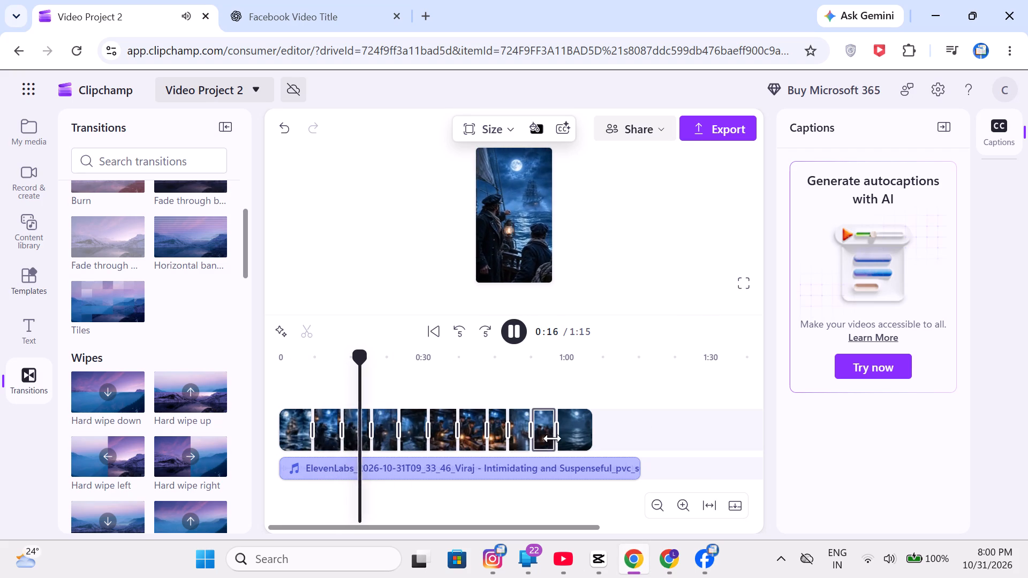
Review the video in full screen from the beginning, stop playback at 1:08, and return to the editor.
left_click(746, 284)
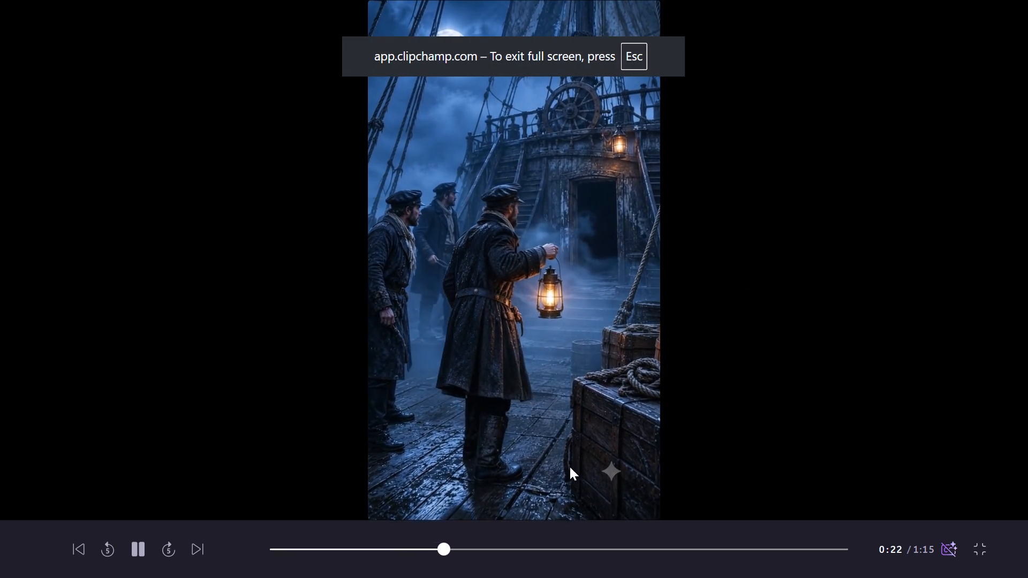
left_click_drag(449, 545, 257, 574)
left_click(140, 553)
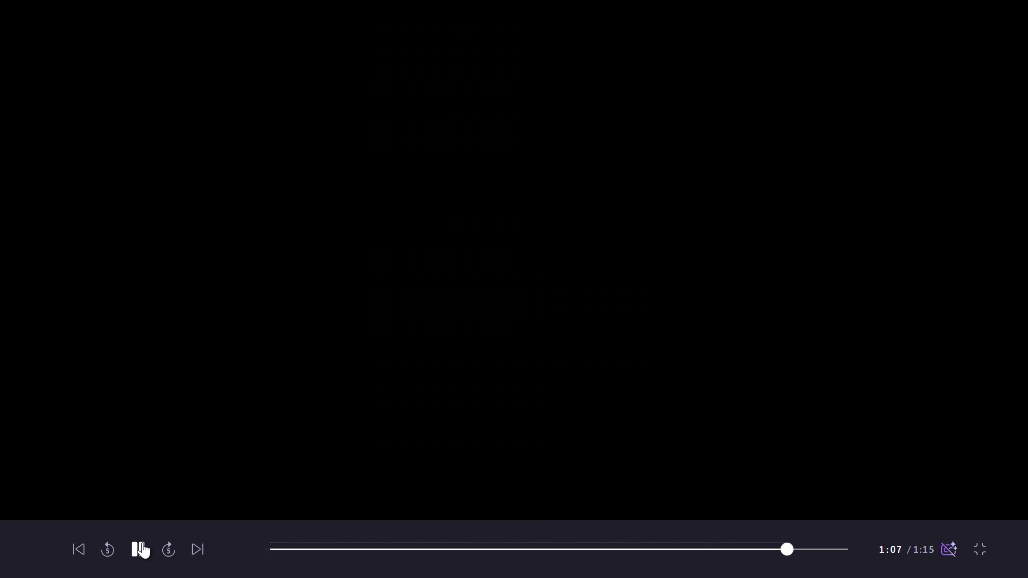
left_click(142, 542)
left_click(981, 542)
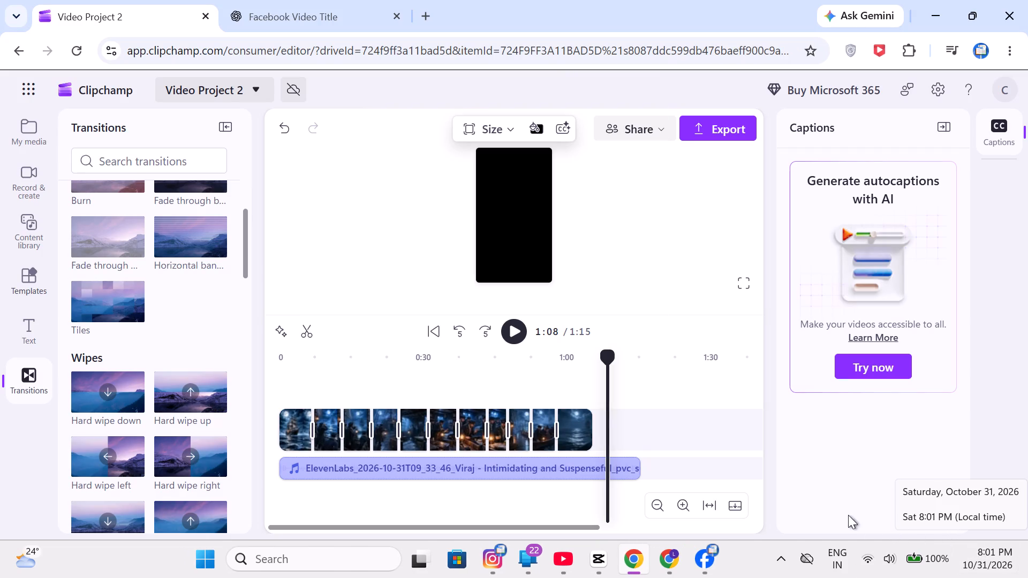
Check the first clip's speed setting and set the second clip's speed to 1.3 to match it.
left_click(294, 425)
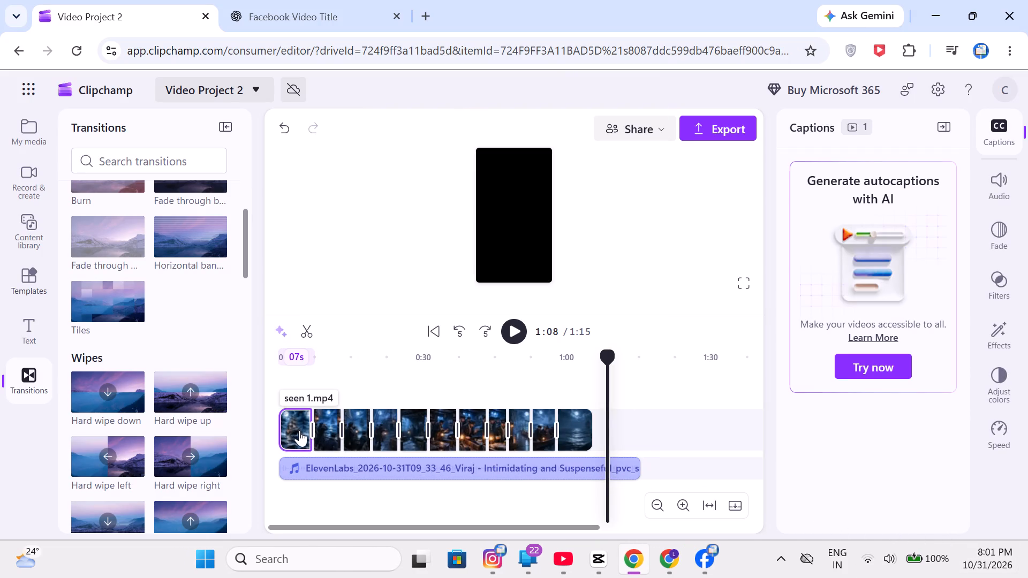
left_click(1009, 434)
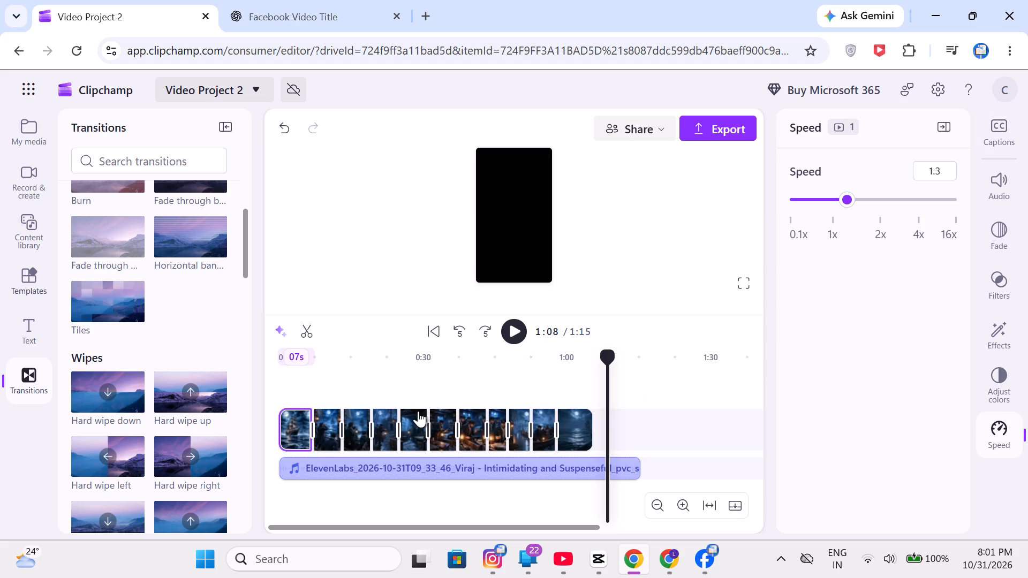
left_click(324, 418)
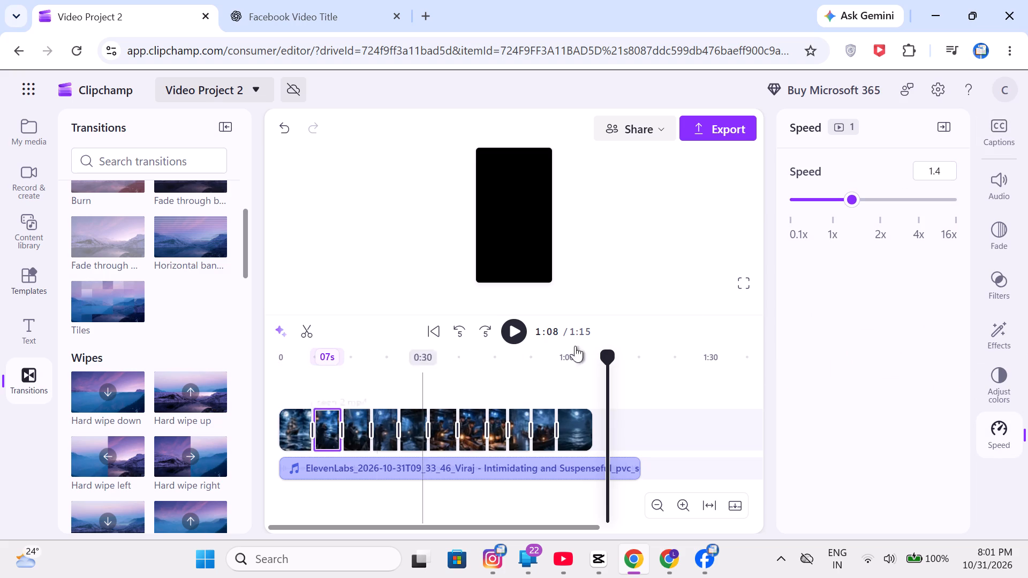
left_click(847, 200)
left_click(847, 200)
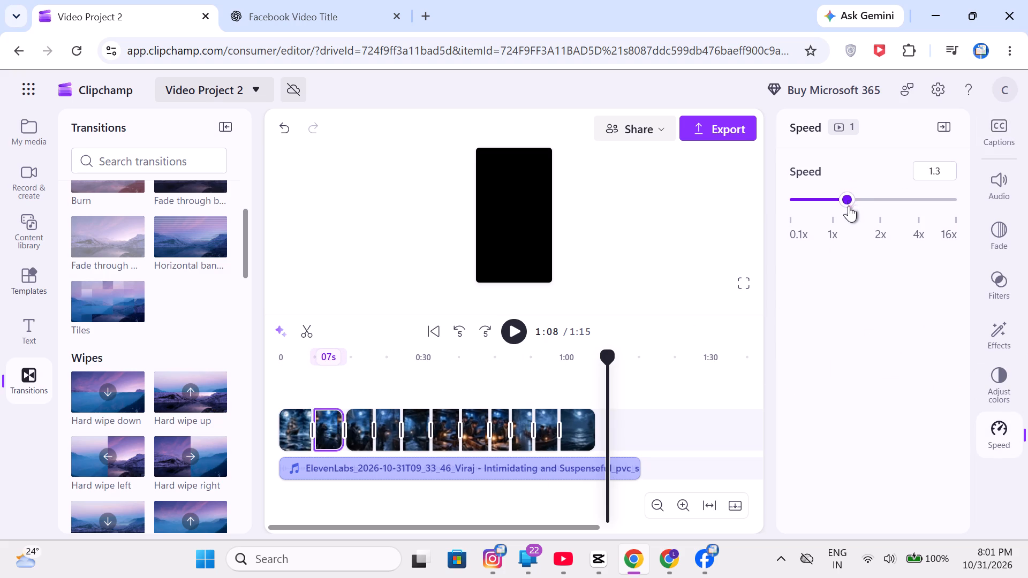
Select the third clip on the timeline with its speed setting open.
left_click(362, 421)
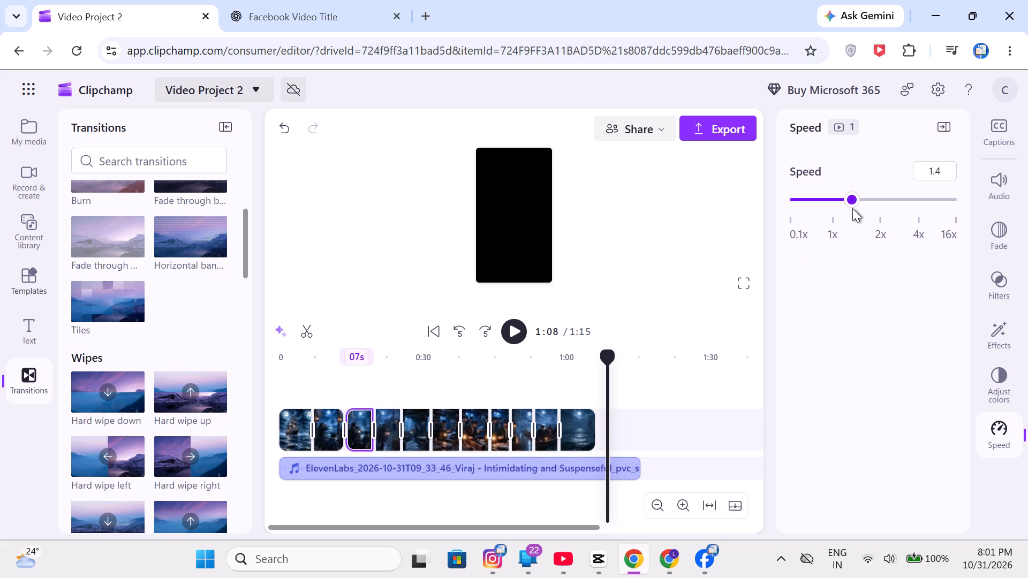
Set the speed of the third and fourth clips on the timeline to 1.3 each.
left_click(848, 201)
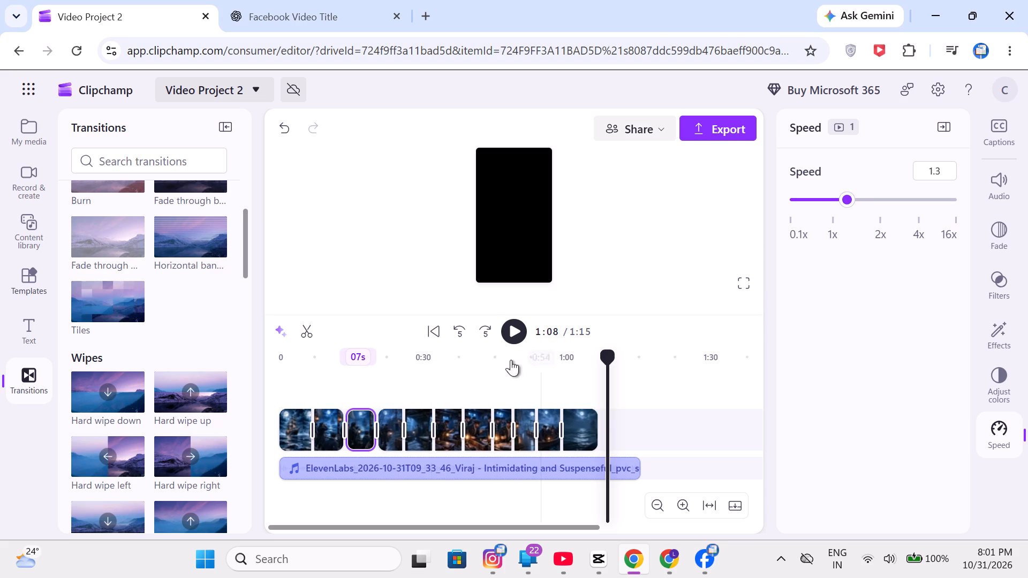
left_click(390, 417)
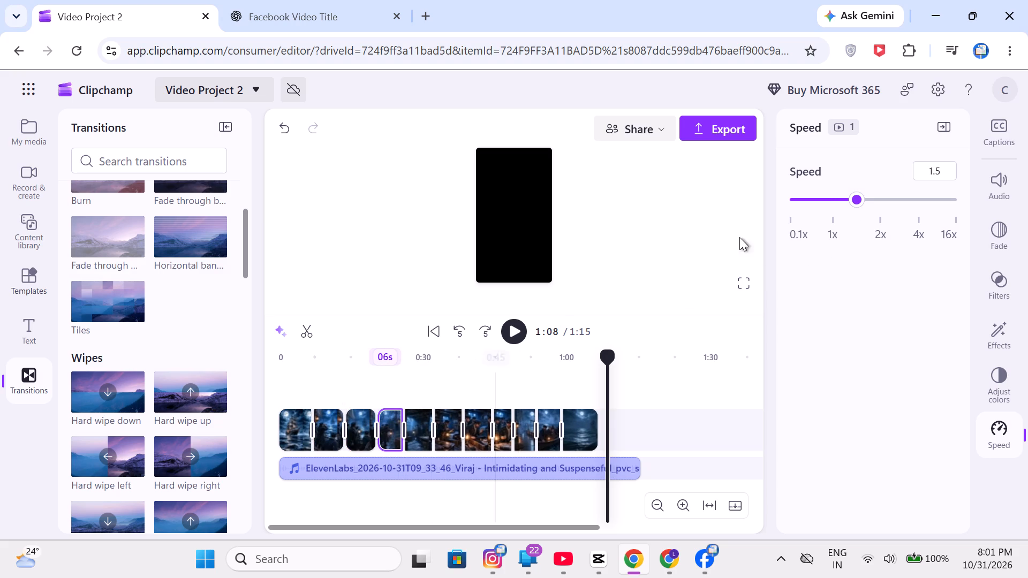
left_click(850, 196)
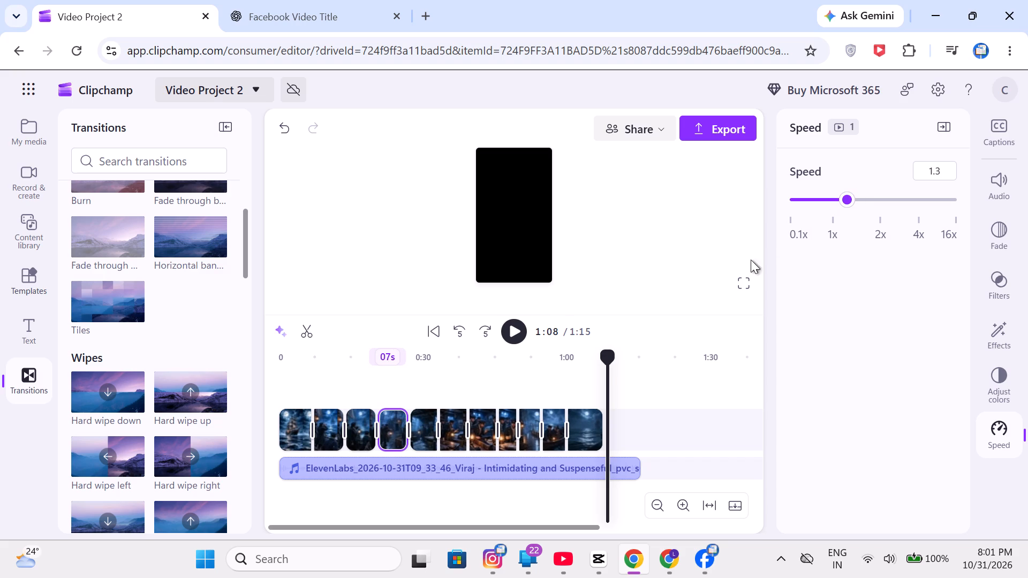
Set the speed of the fifth clip on the timeline to 1.3.
left_click(419, 419)
left_click(848, 201)
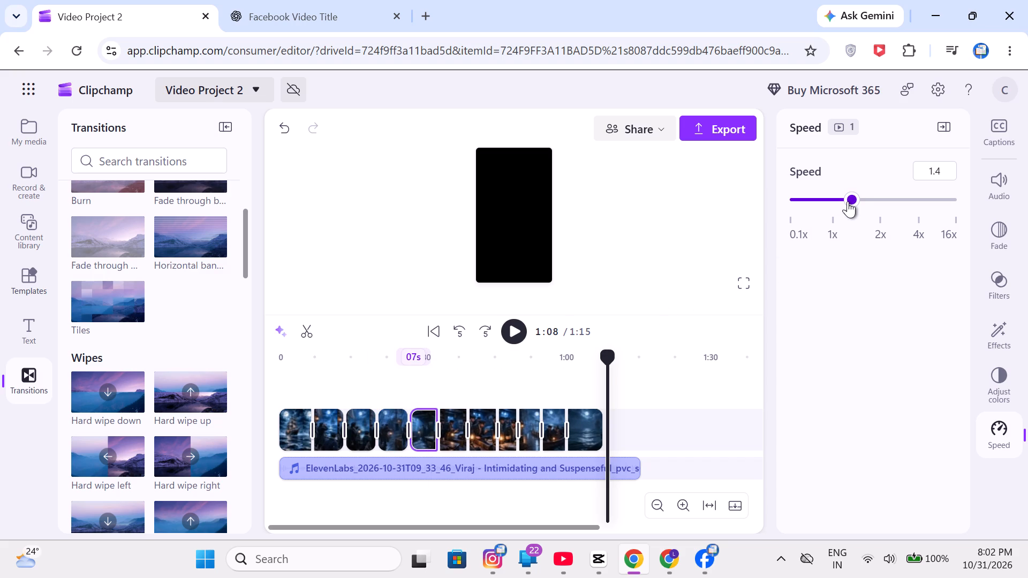
left_click(846, 199)
left_click(844, 199)
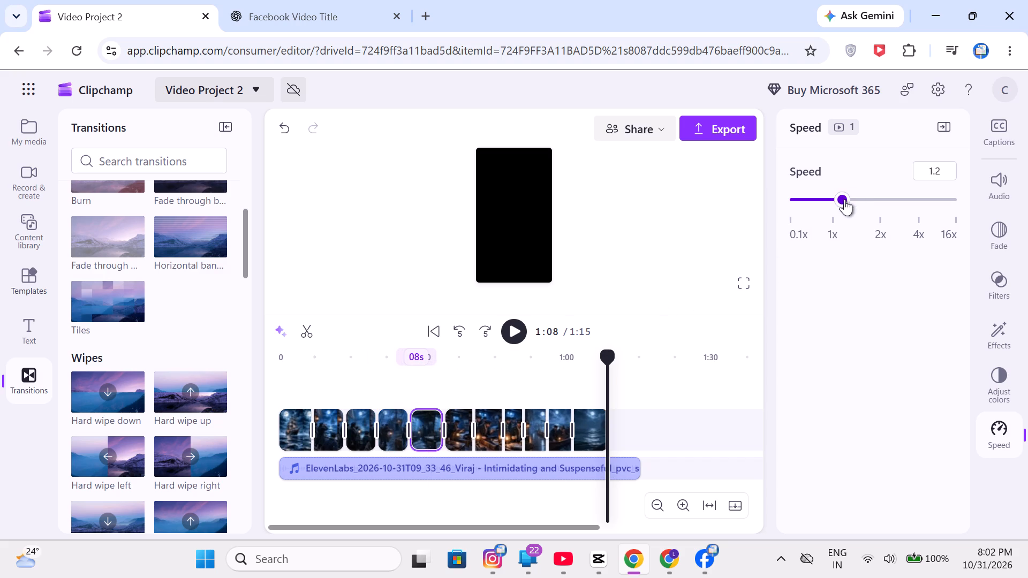
left_click(850, 199)
left_click_drag(844, 199, 847, 199)
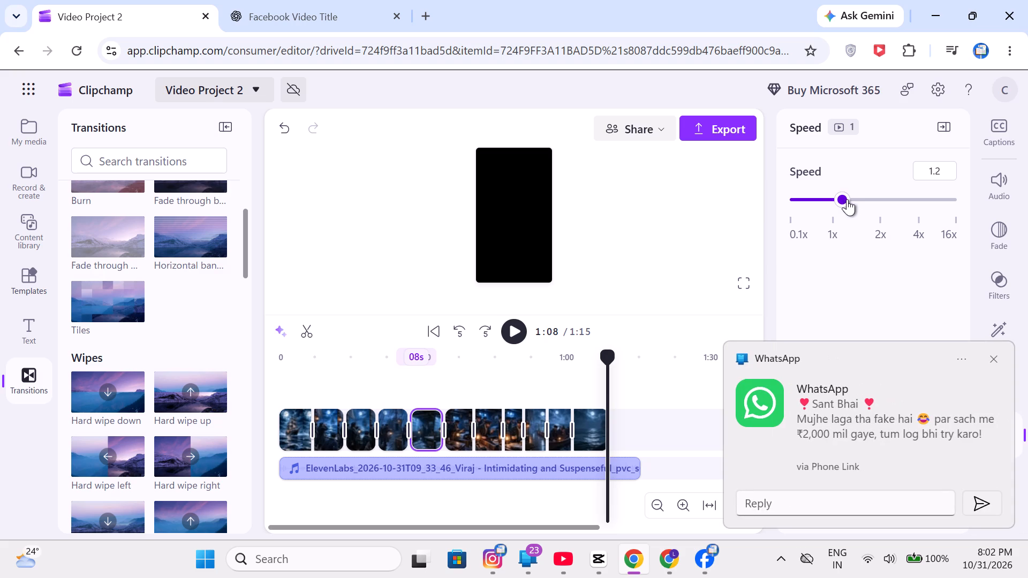
left_click_drag(847, 199, 851, 199)
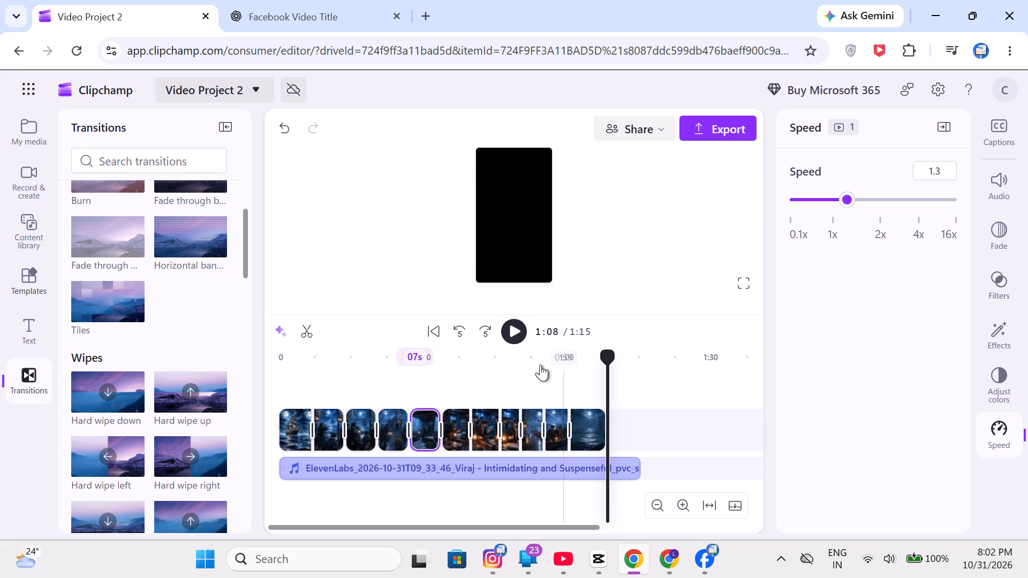
Set the speed of the sixth clip on the timeline to 1.3.
left_click(457, 419)
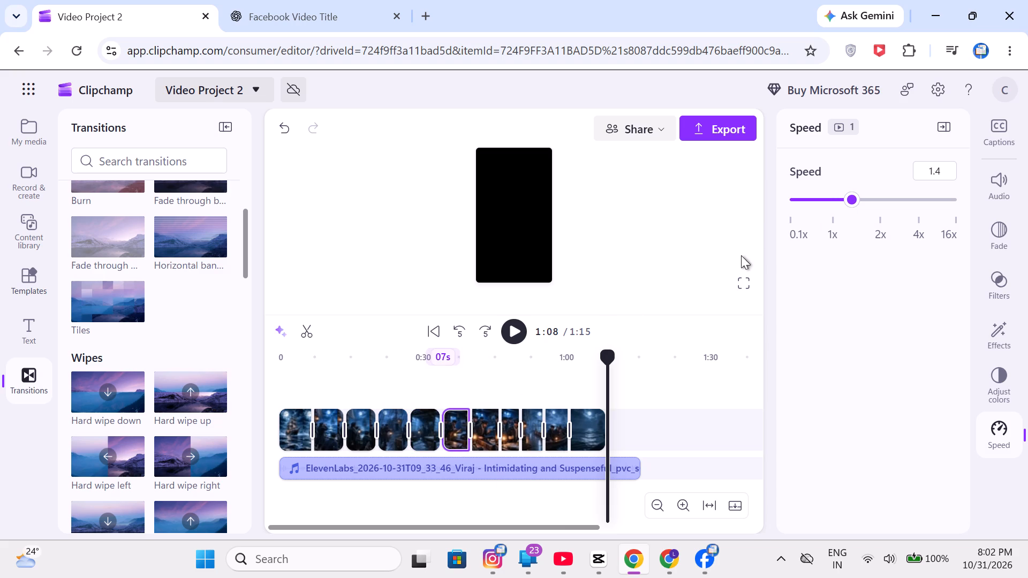
left_click(849, 201)
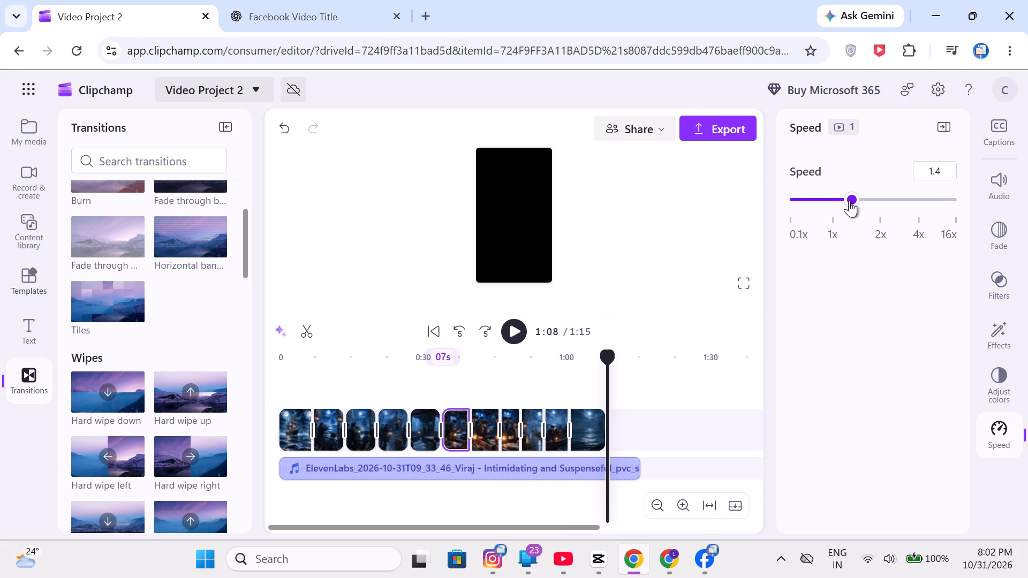
left_click(849, 201)
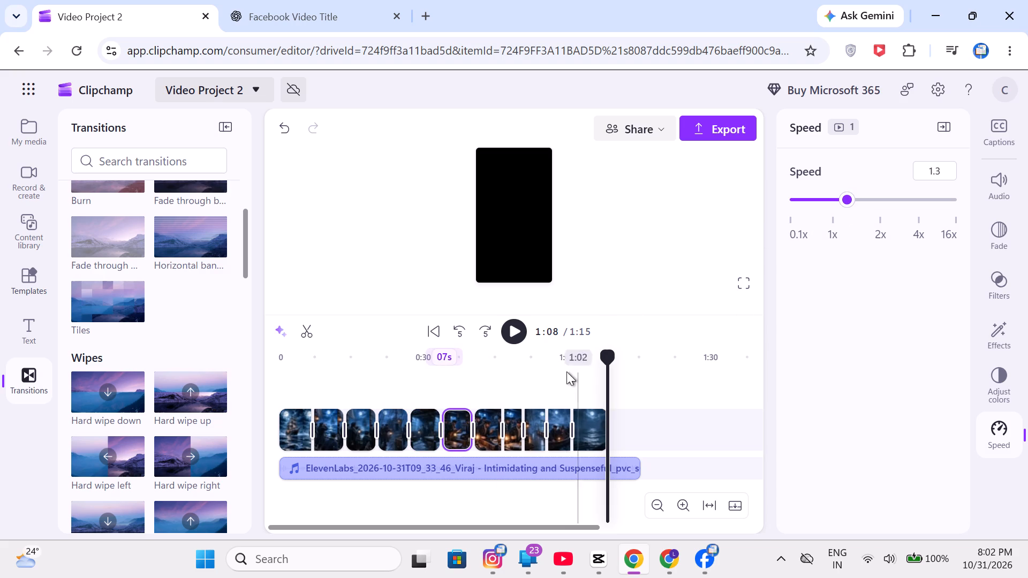
Set the seventh clip's speed to 1.3.
left_click(490, 415)
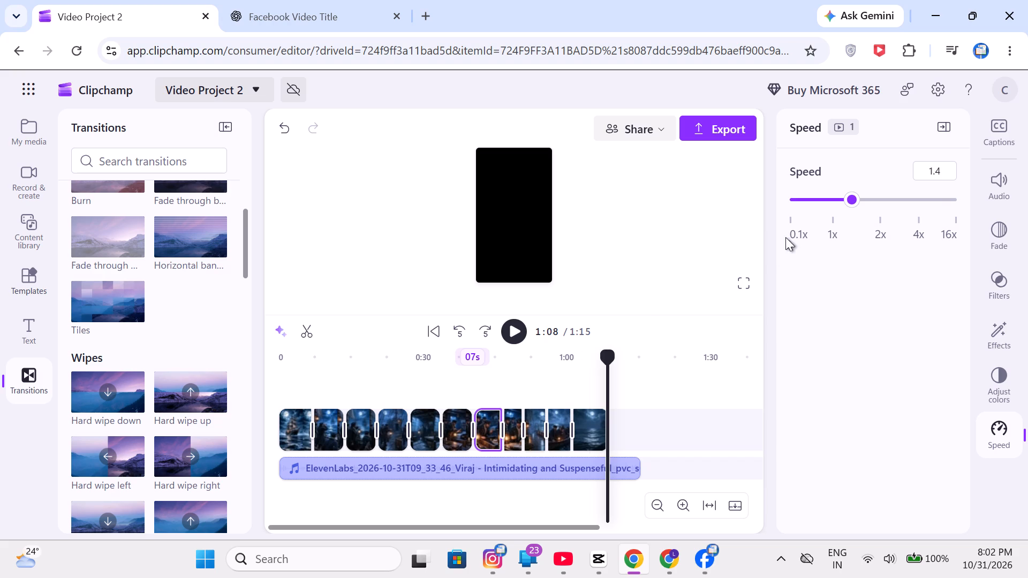
left_click(848, 200)
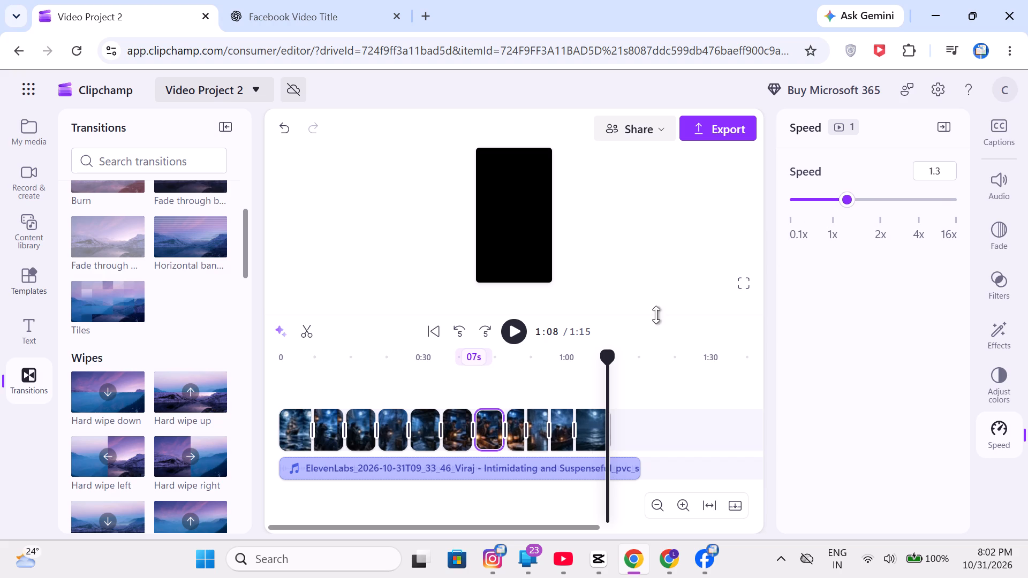
Set the eighth clip's speed to 1.3.
left_click(518, 419)
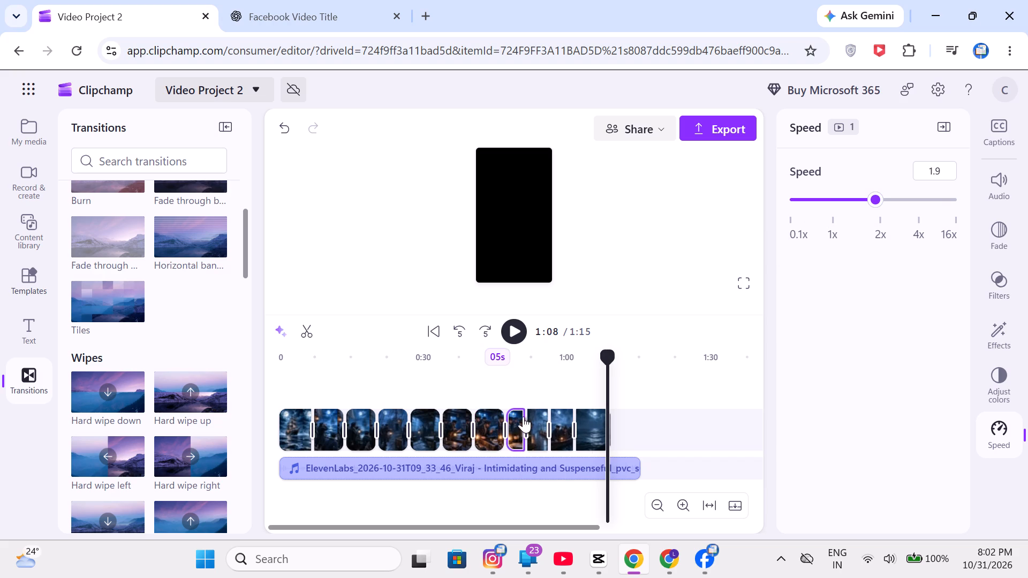
left_click(868, 201)
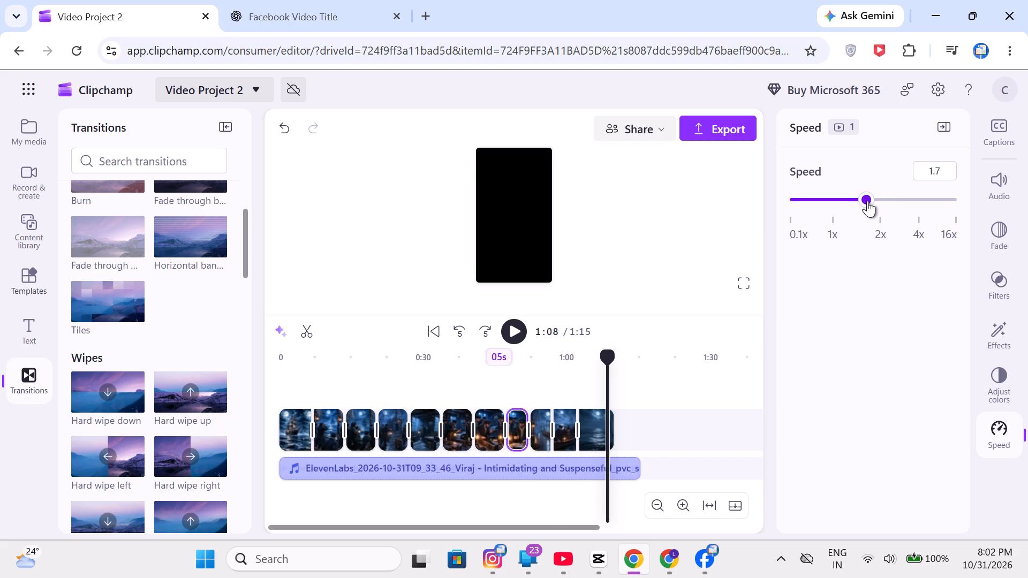
left_click(861, 200)
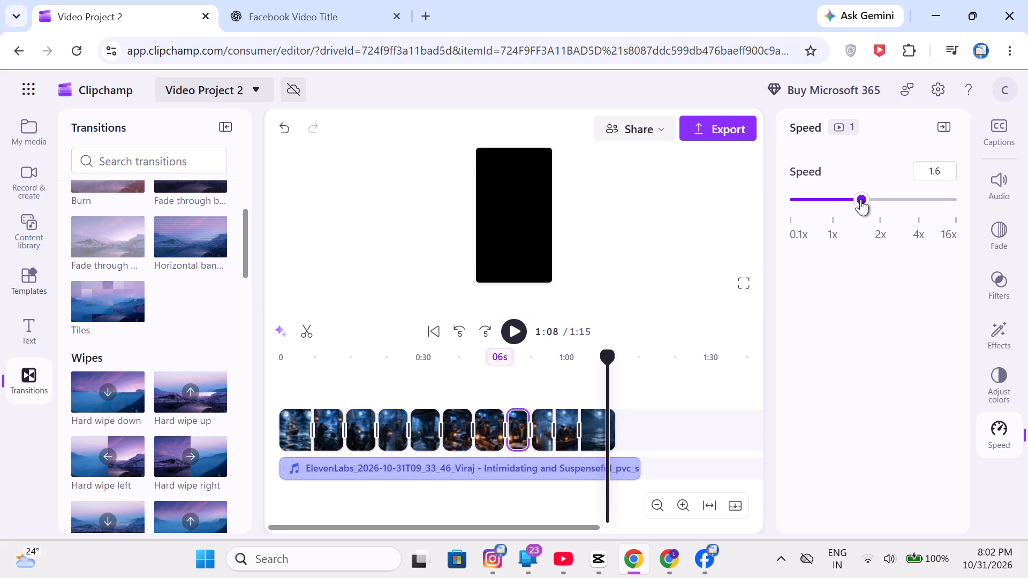
left_click(856, 199)
left_click(854, 199)
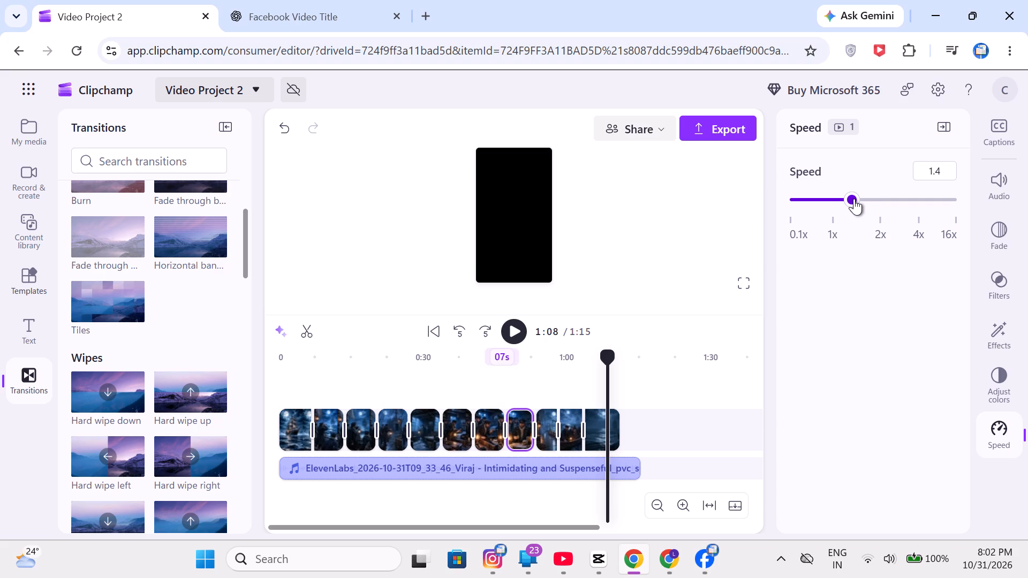
left_click(850, 199)
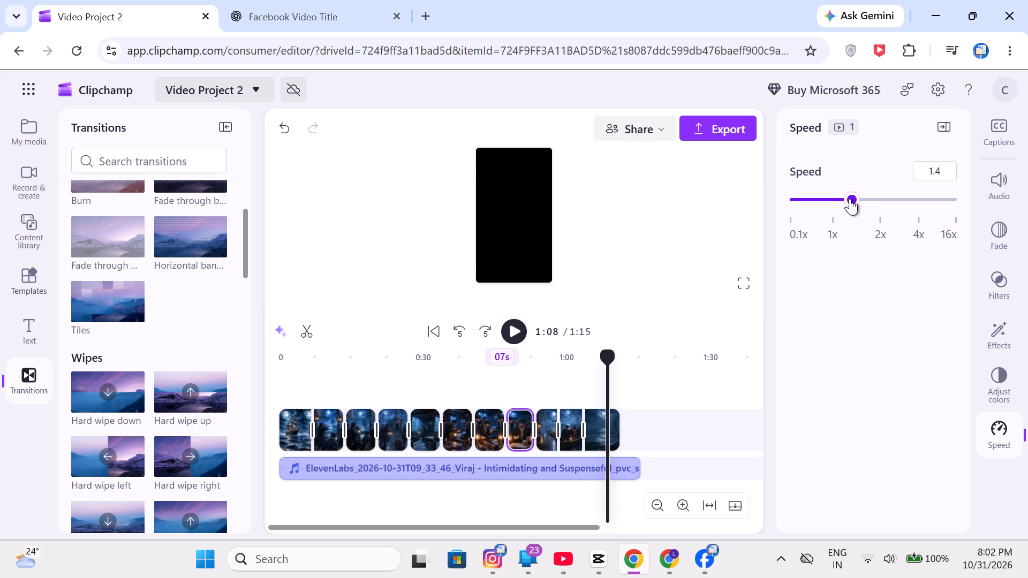
left_click(850, 199)
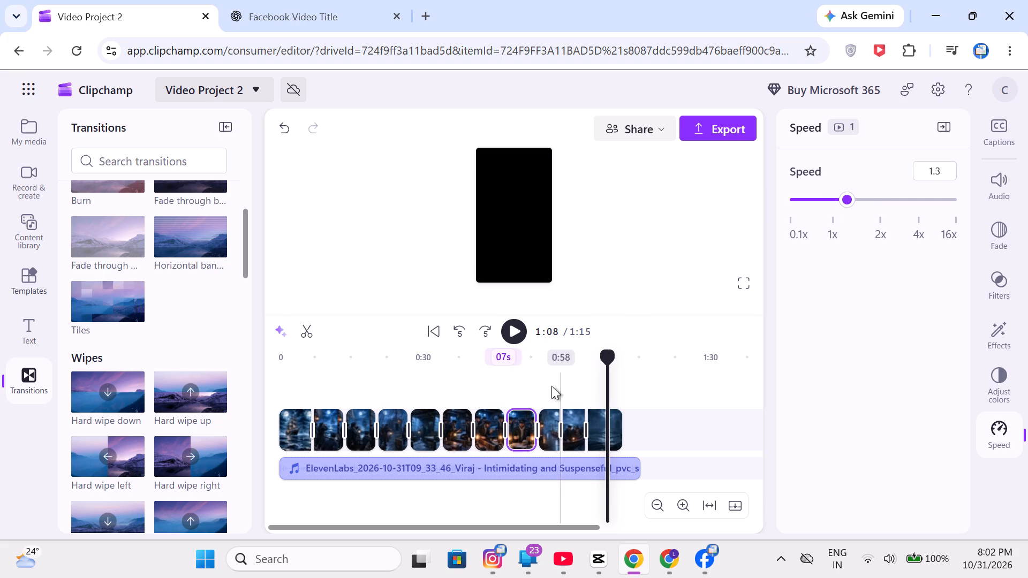
Set the ninth clip's speed to 1.3.
left_click(546, 414)
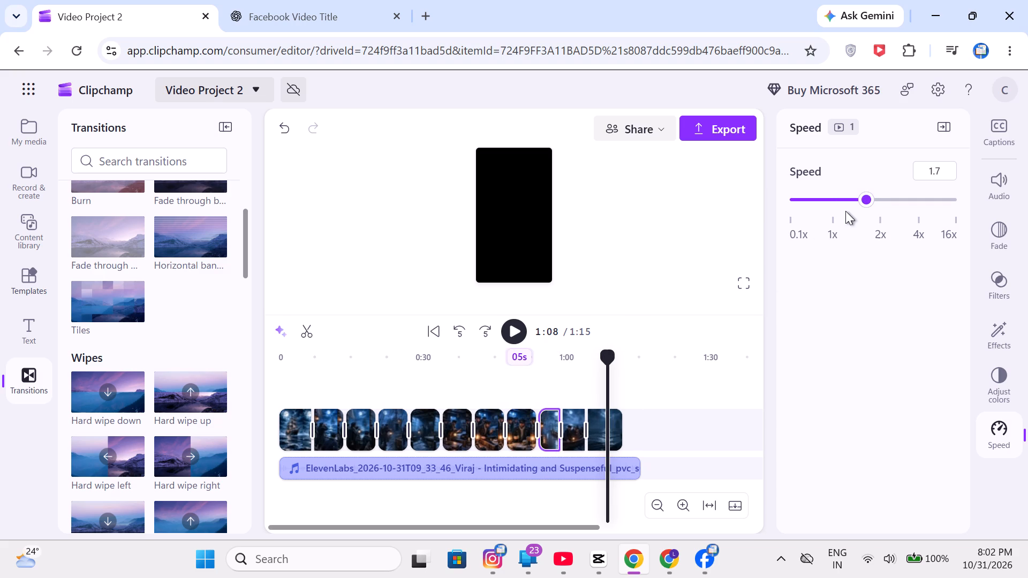
left_click(858, 197)
left_click(853, 198)
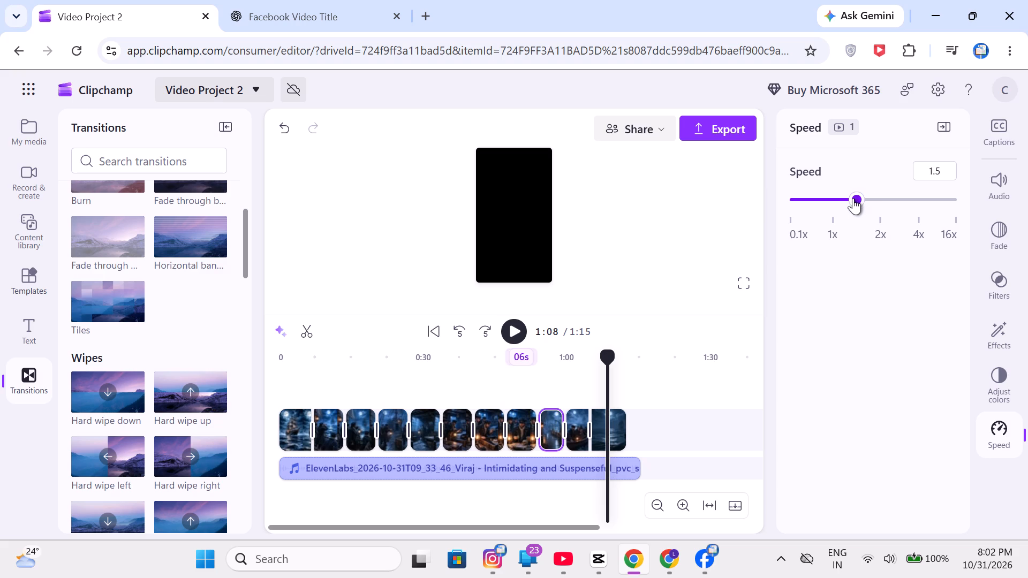
left_click(850, 199)
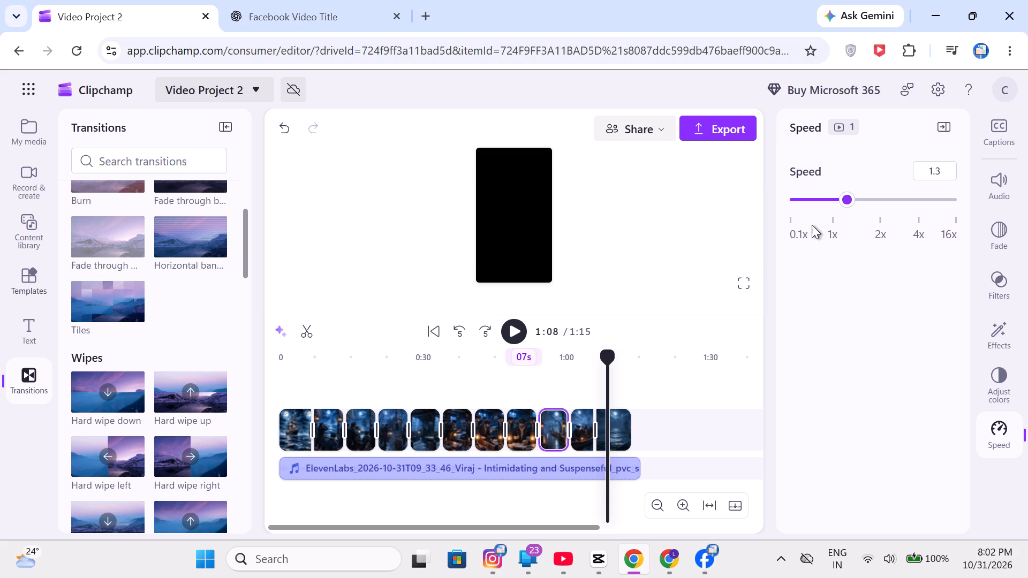
Set the tenth clip's speed to 1.3.
left_click(584, 421)
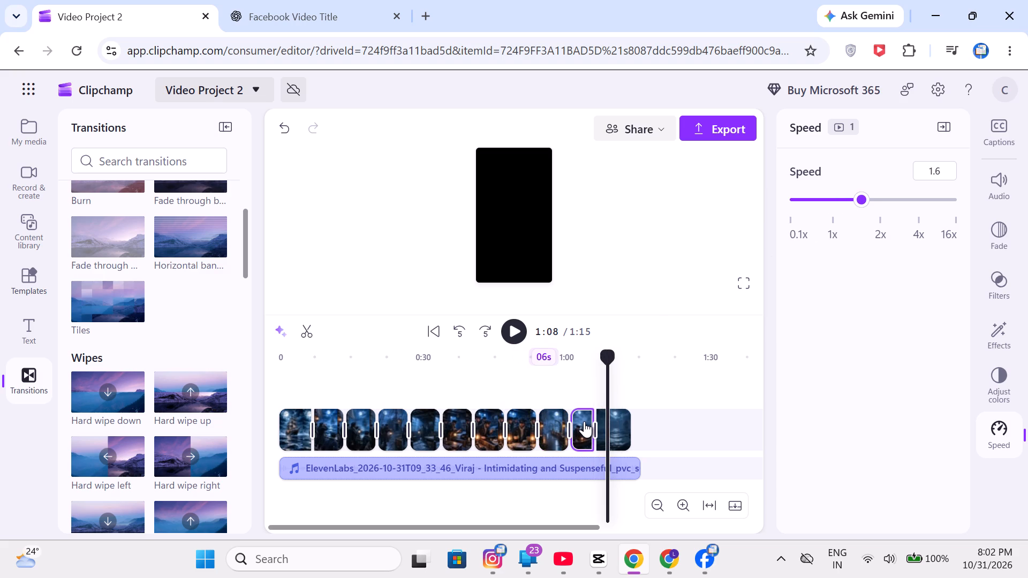
left_click(849, 201)
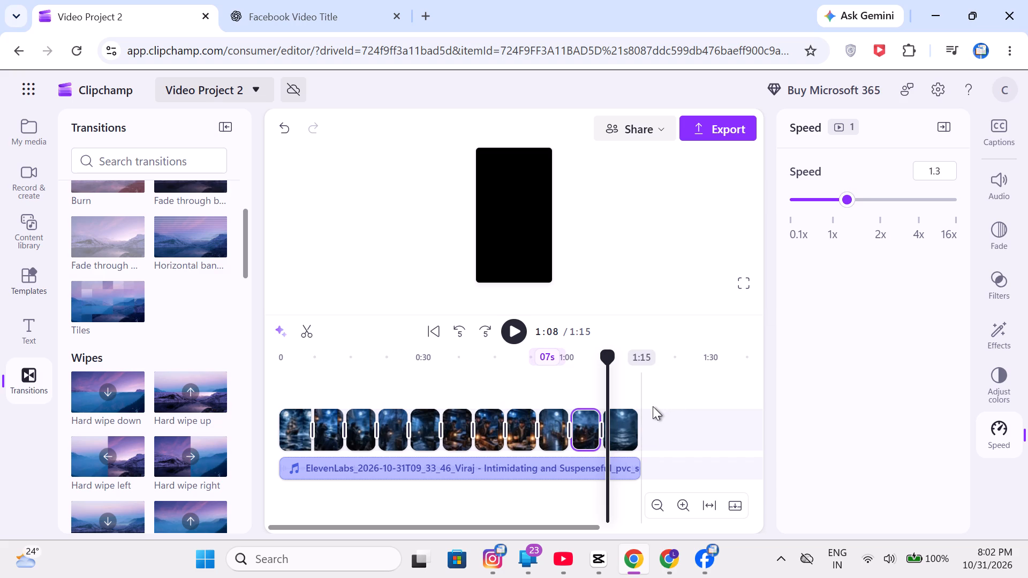
Set the last clip's speed to 1.1 so the footage ends together with the narration.
left_click(624, 422)
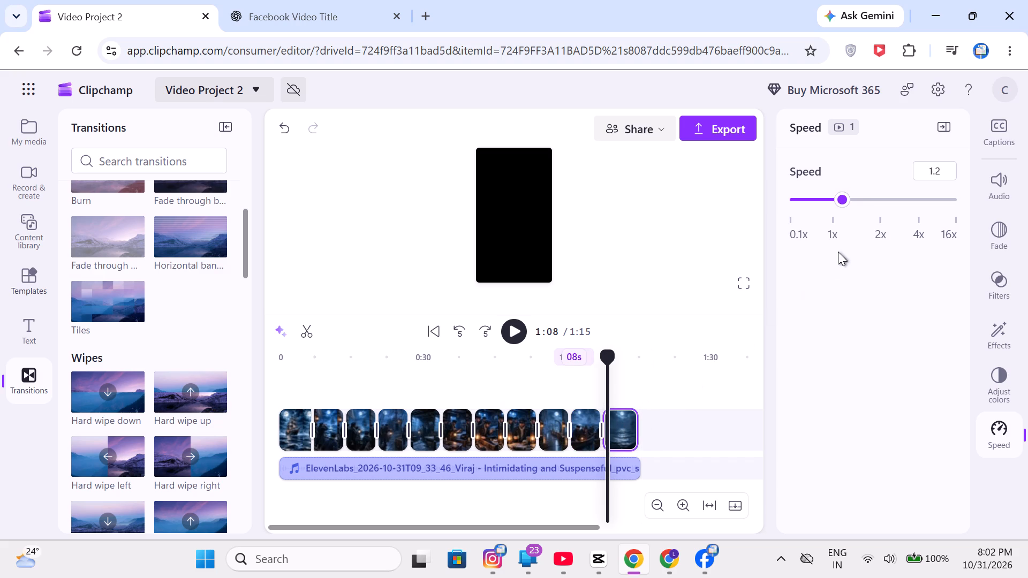
left_click(837, 200)
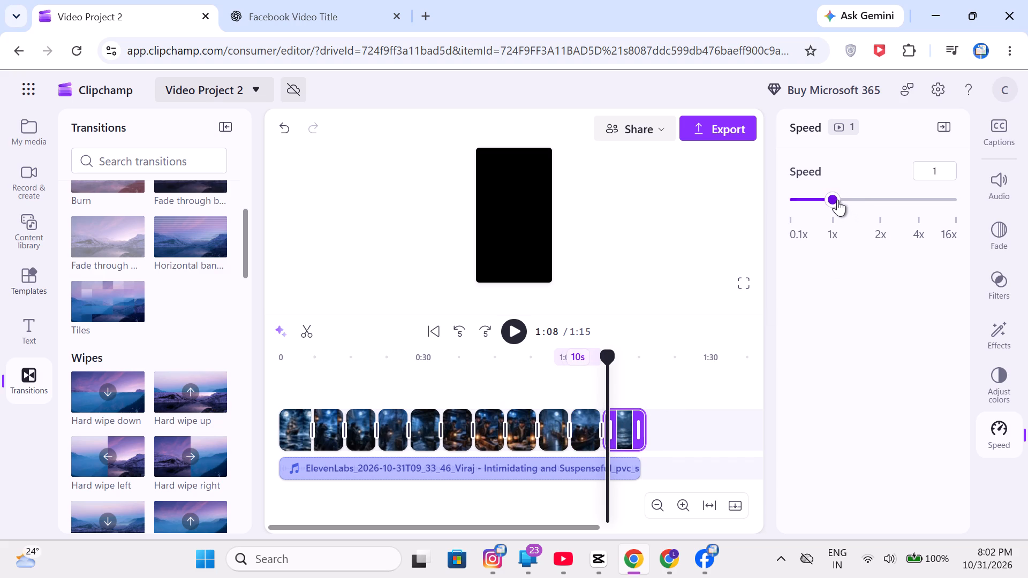
left_click(840, 199)
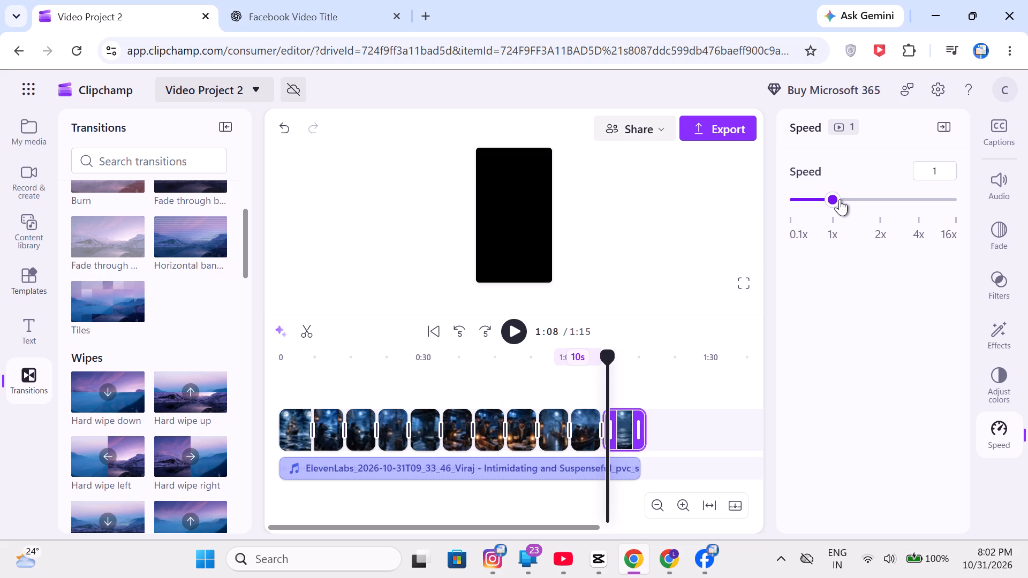
left_click(840, 199)
left_click(840, 198)
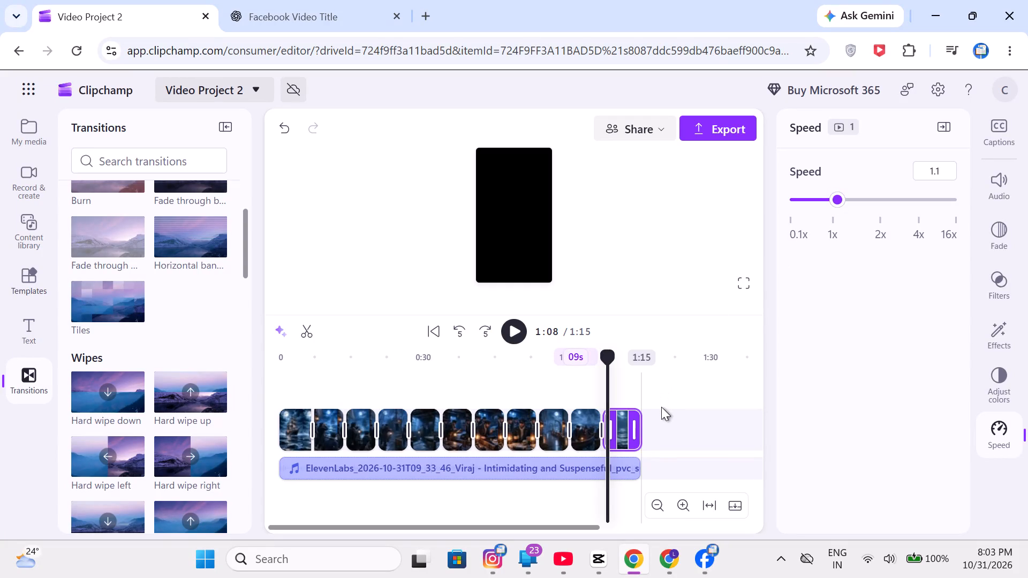
Play the edited video from the start of the timeline to review it.
left_click_drag(609, 356, 593, 362)
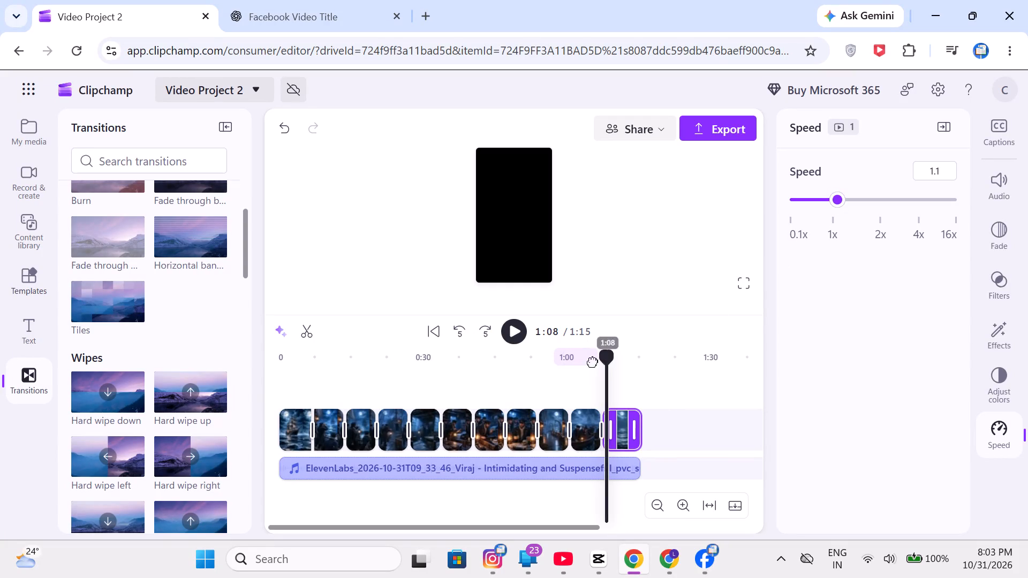
left_click_drag(593, 362, 207, 387)
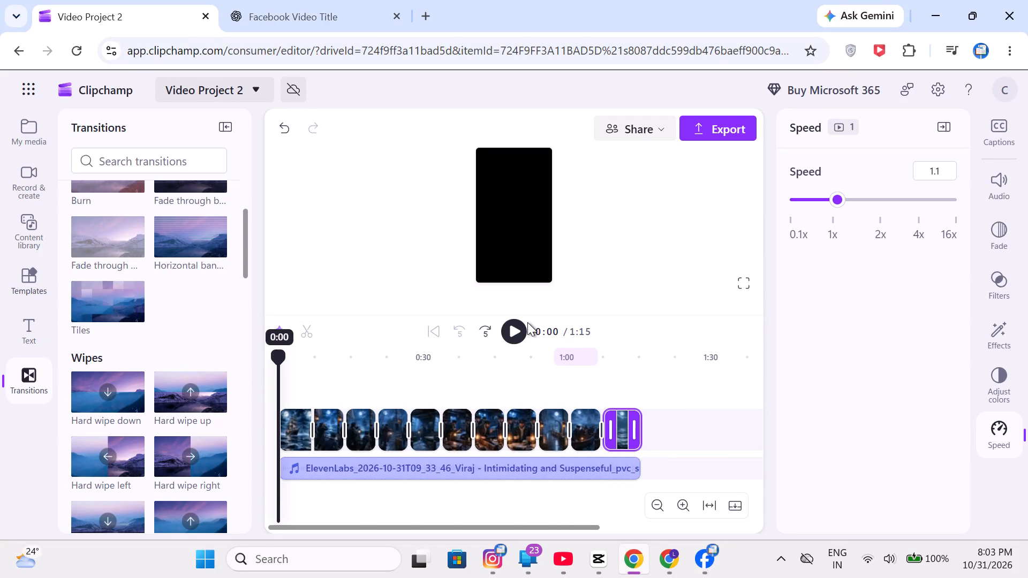
left_click(517, 331)
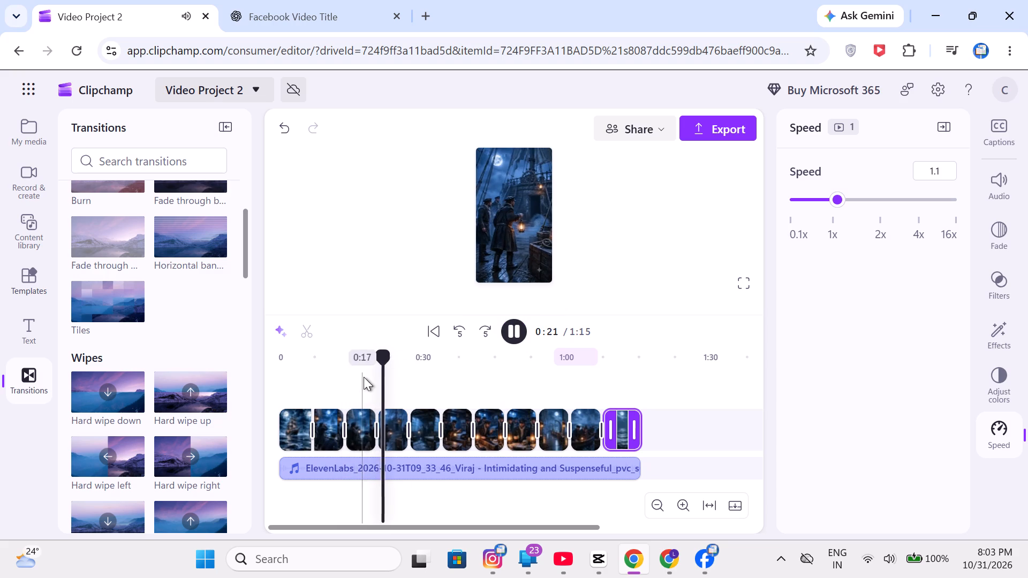
Browse the transitions, search them for "zum", and clear the search.
scroll(140, 382, "down", 2)
scroll(125, 363, "up", 4)
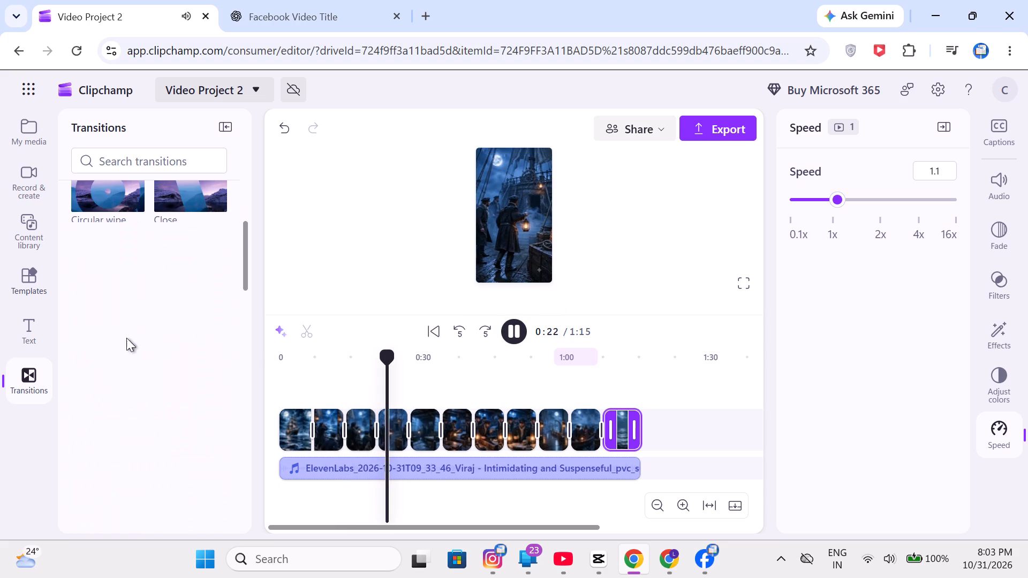
scroll(126, 338, "up", 2)
left_click(150, 156)
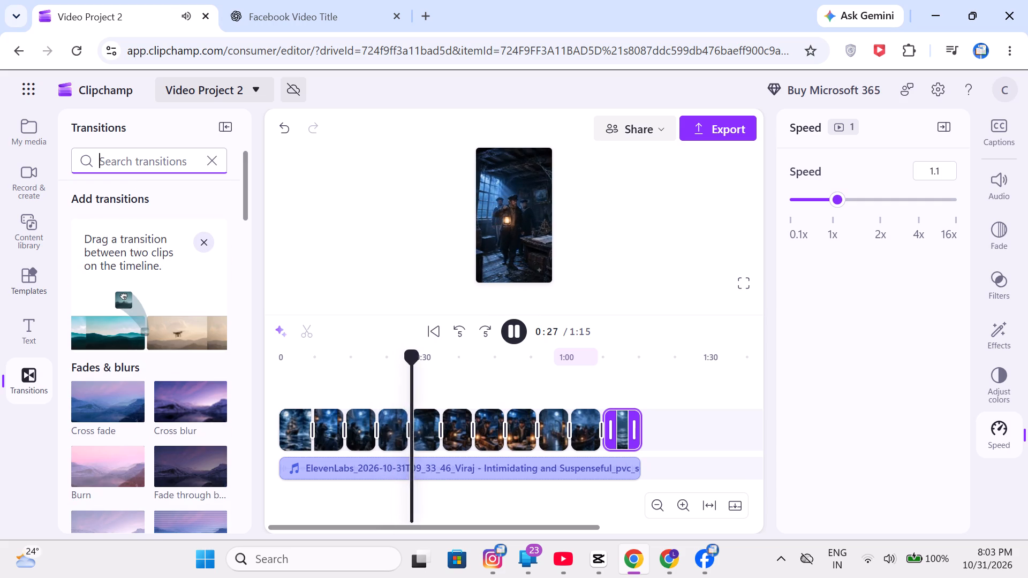
key("z")
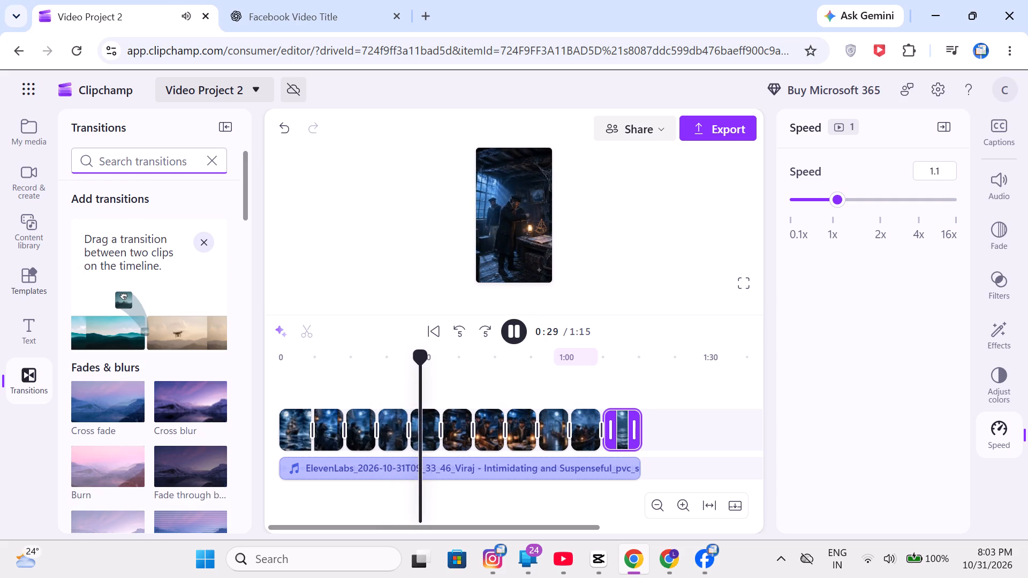
key("u")
key("m")
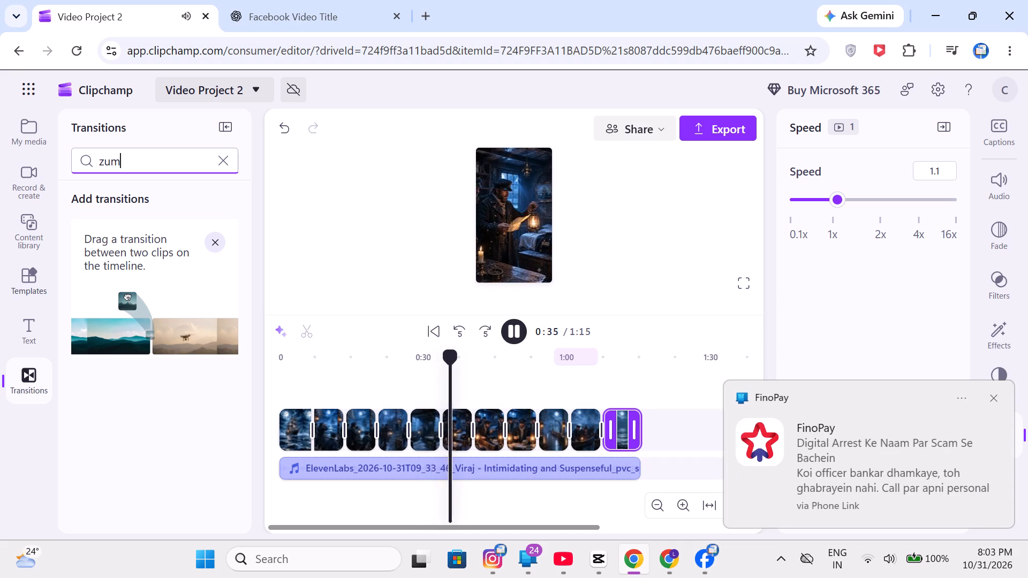
key("BackSpace")
key("BackSpace")
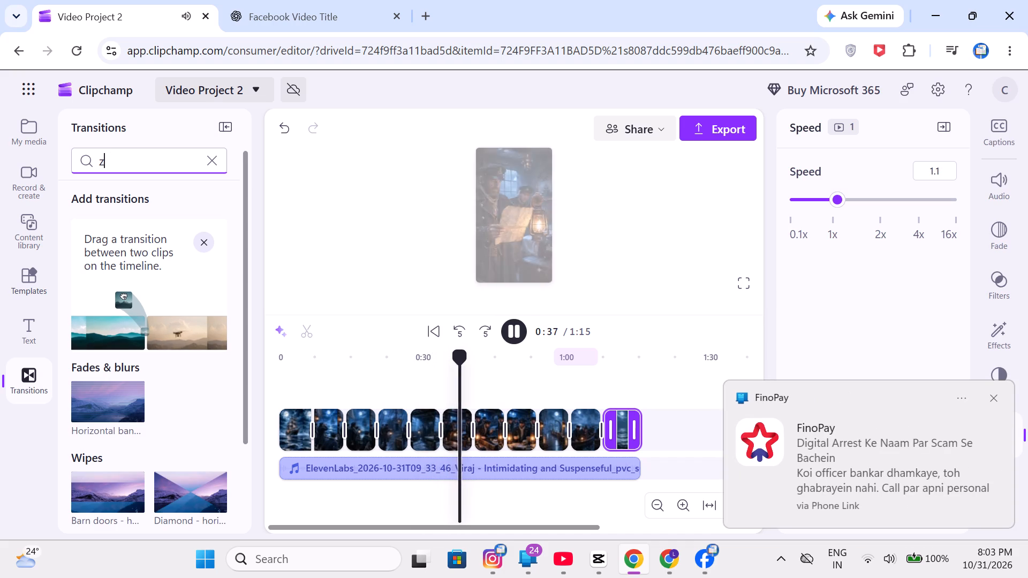
key("BackSpace")
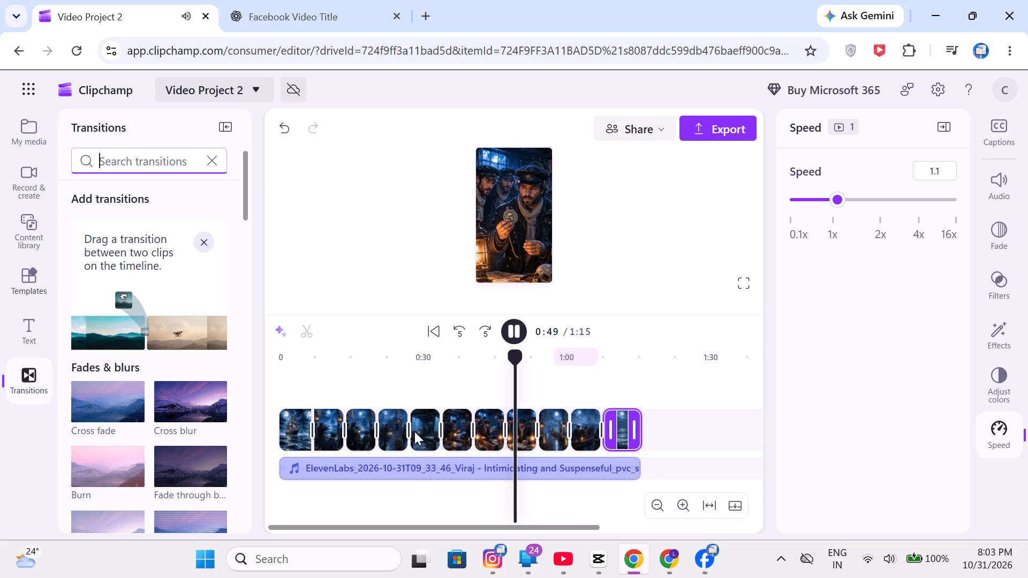
Return the playhead to the start of the timeline and replay the video to review the transitions.
left_click_drag(519, 364, 394, 382)
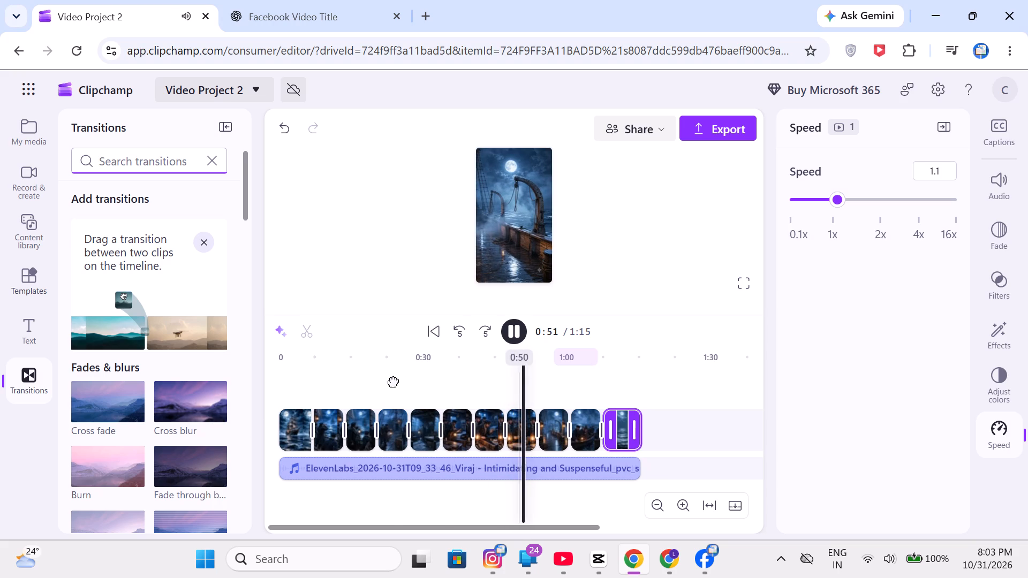
left_click_drag(394, 382, 393, 382)
left_click_drag(287, 521, 260, 520)
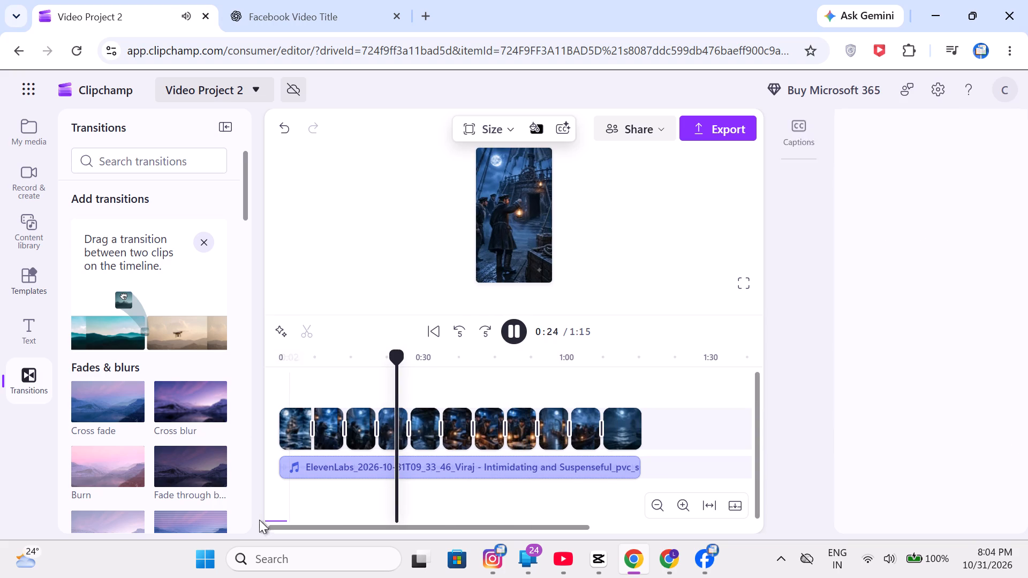
left_click(270, 529)
triple_click(270, 528)
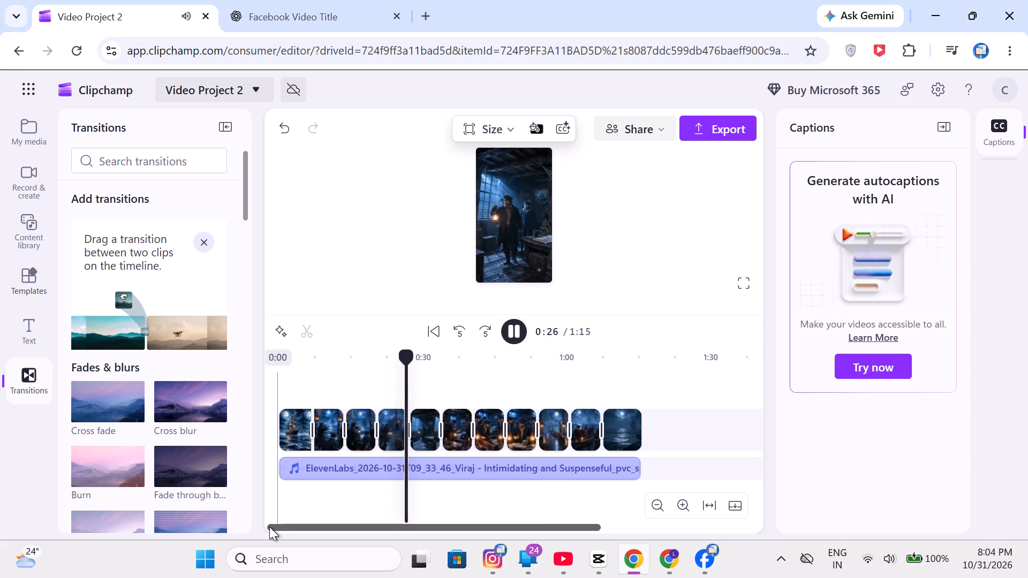
left_click_drag(416, 361, 319, 379)
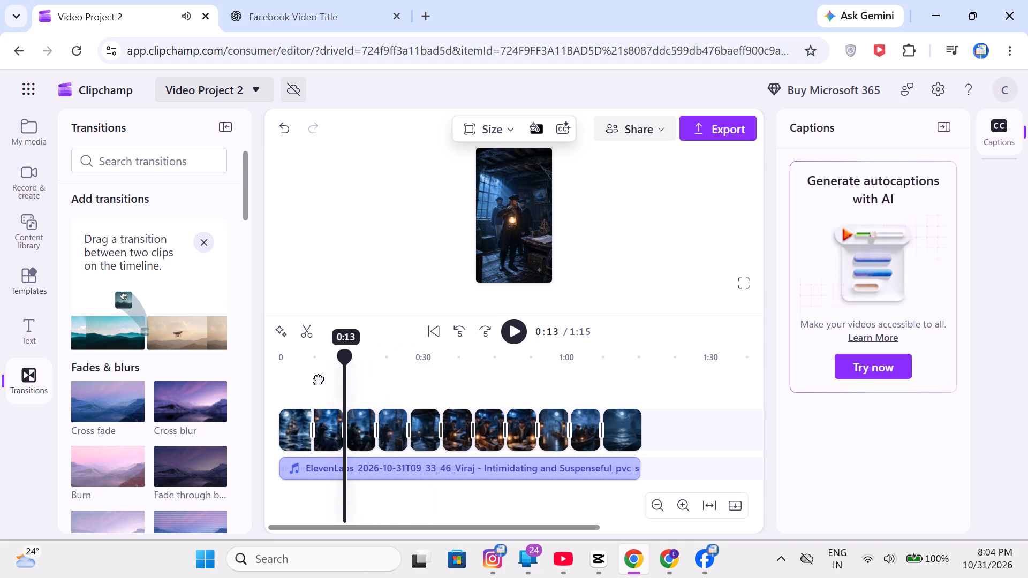
left_click_drag(319, 379, 256, 384)
left_click(517, 332)
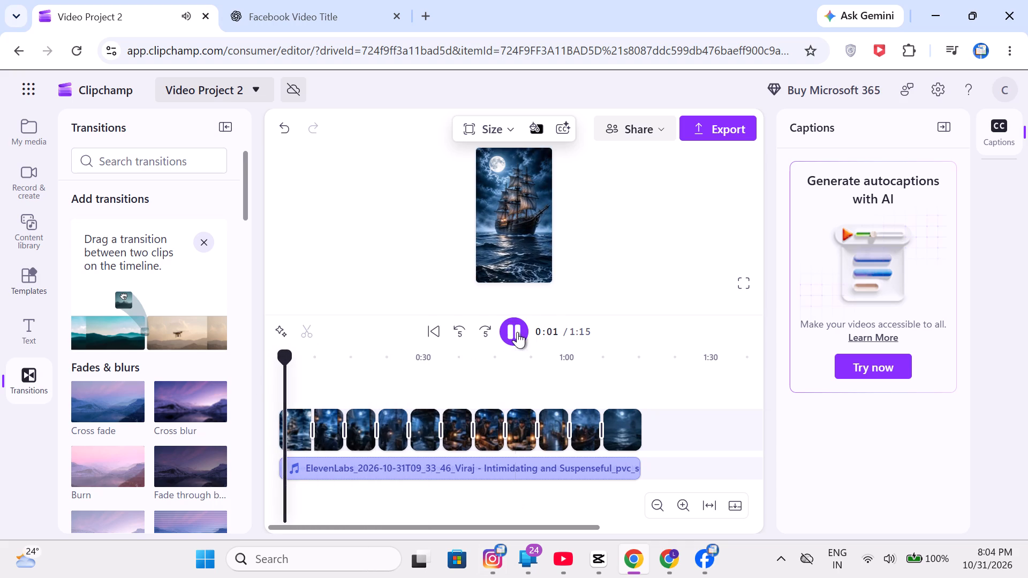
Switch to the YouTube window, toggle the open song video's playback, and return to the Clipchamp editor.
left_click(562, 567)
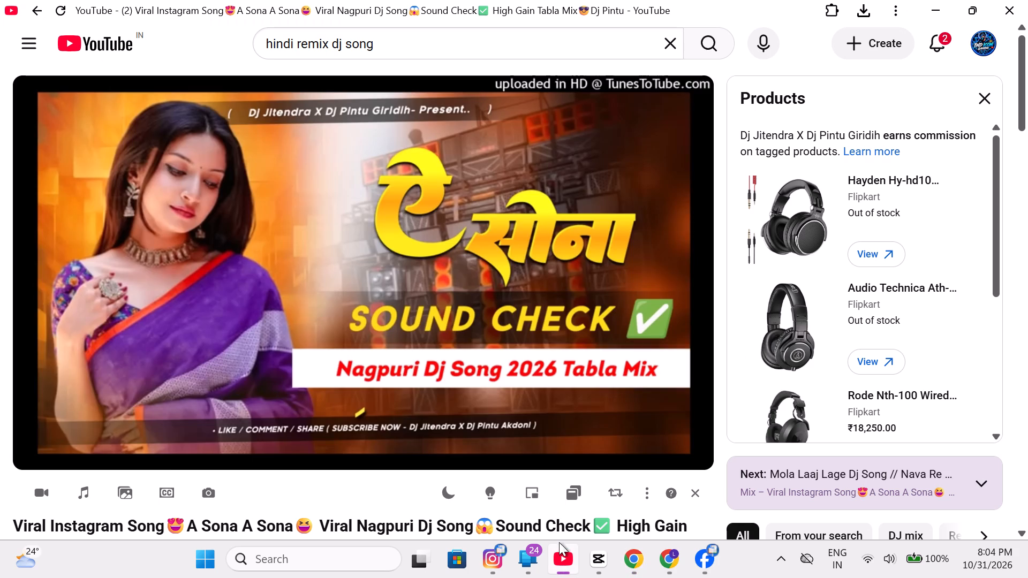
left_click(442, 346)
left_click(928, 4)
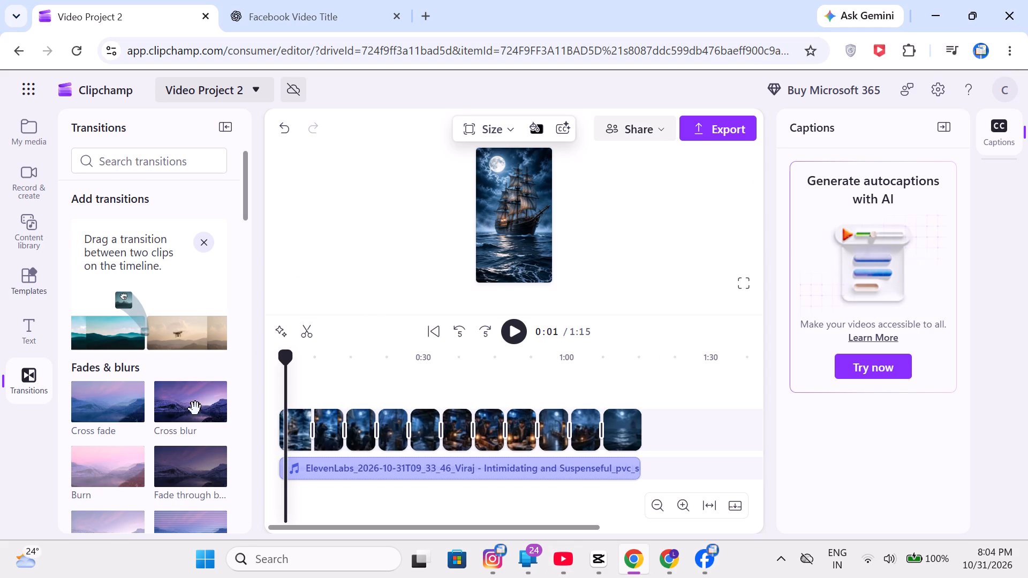
Apply the Cross blur transition between the first and second clips.
left_click_drag(193, 409, 267, 420)
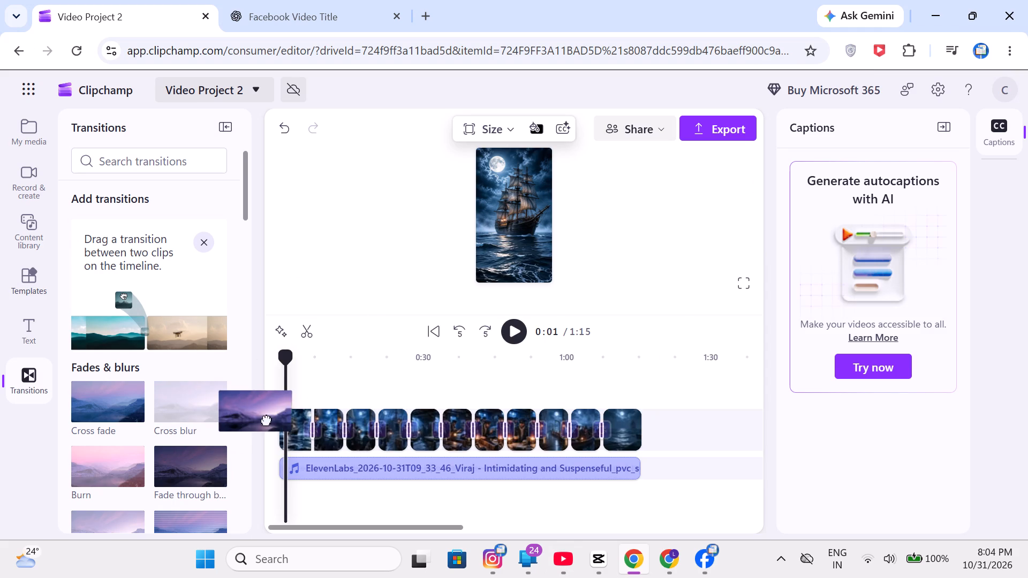
left_click_drag(267, 420, 305, 437)
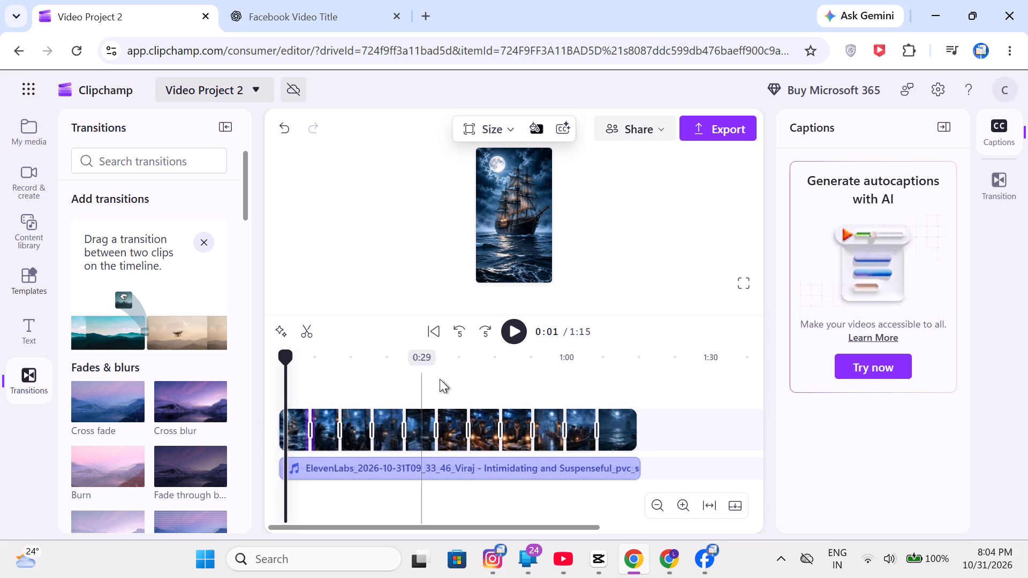
Play the video through the transition between the first and second clips and pause it.
left_click(510, 329)
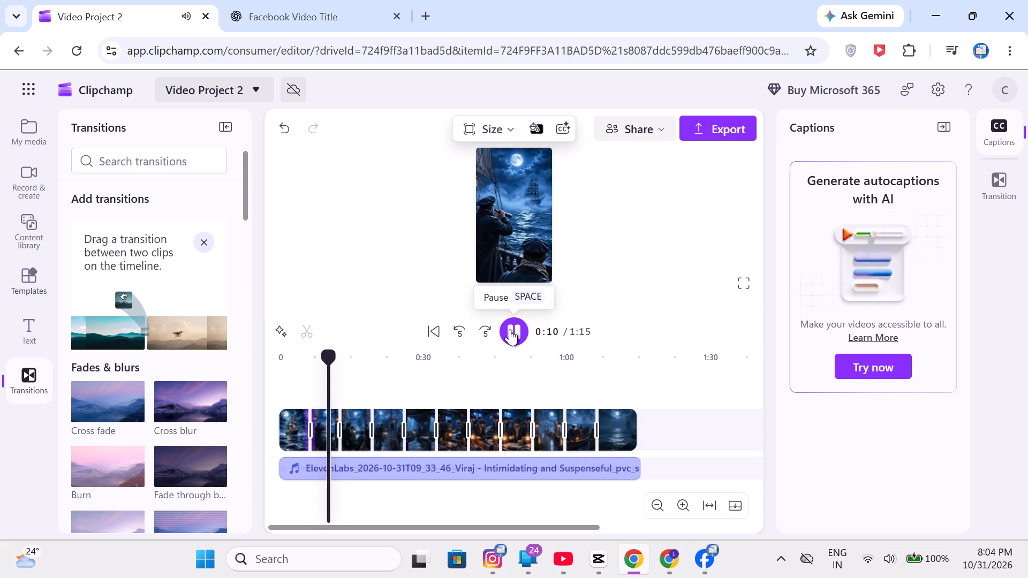
left_click(510, 329)
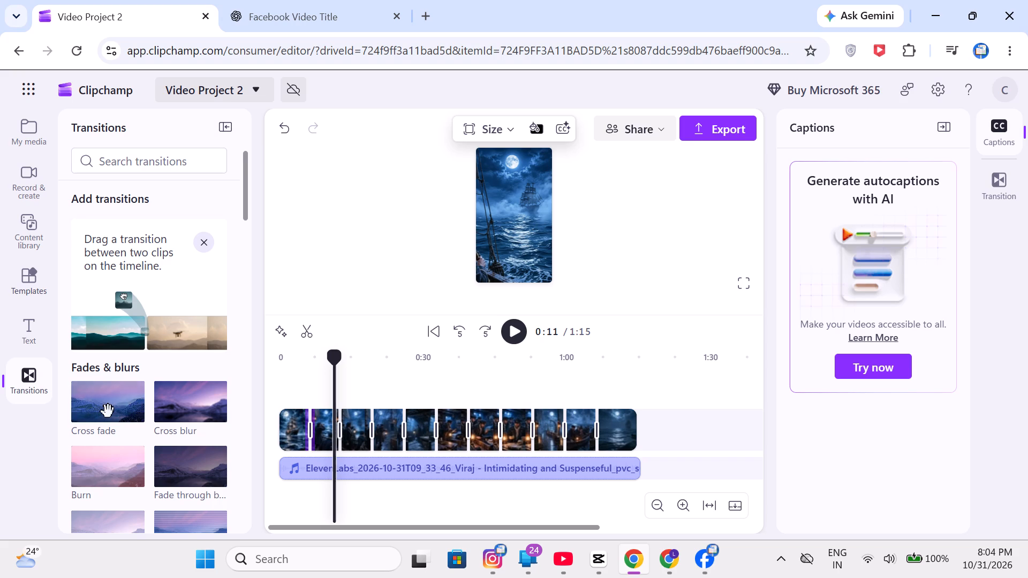
Replace the transition between the second and third clips with Cross fade.
left_click_drag(108, 412, 208, 441)
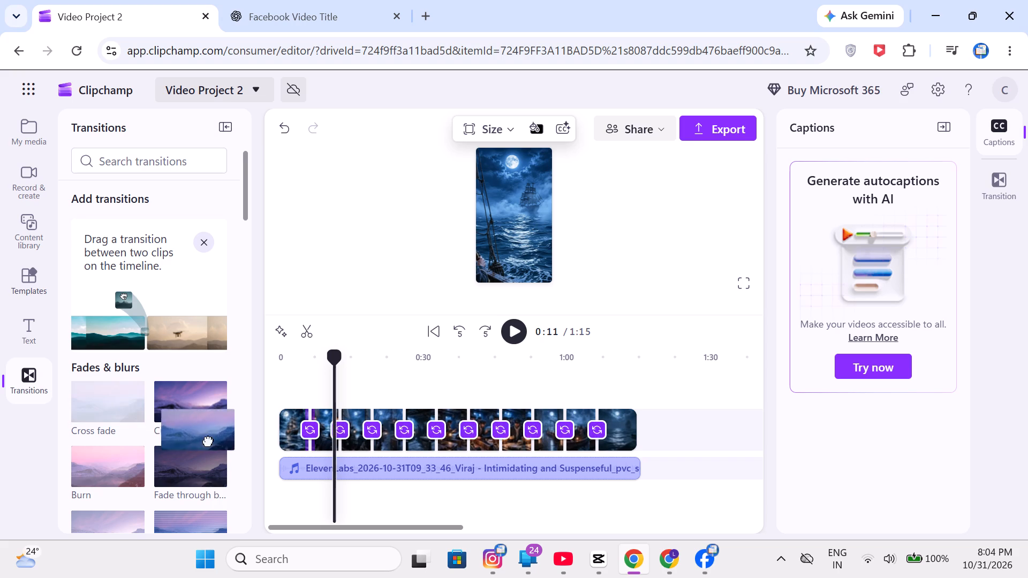
left_click_drag(208, 441, 308, 452)
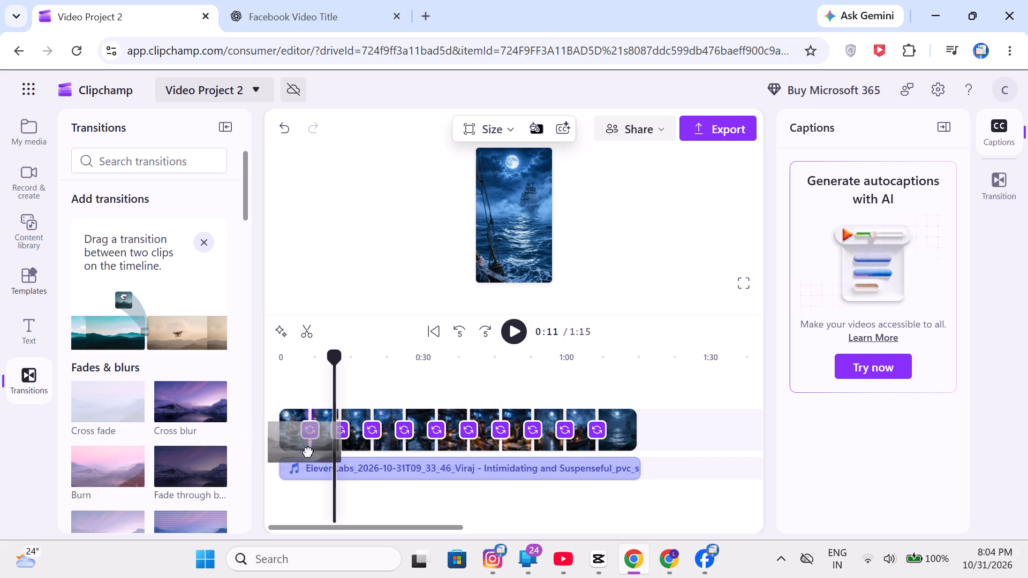
left_click_drag(308, 452, 341, 440)
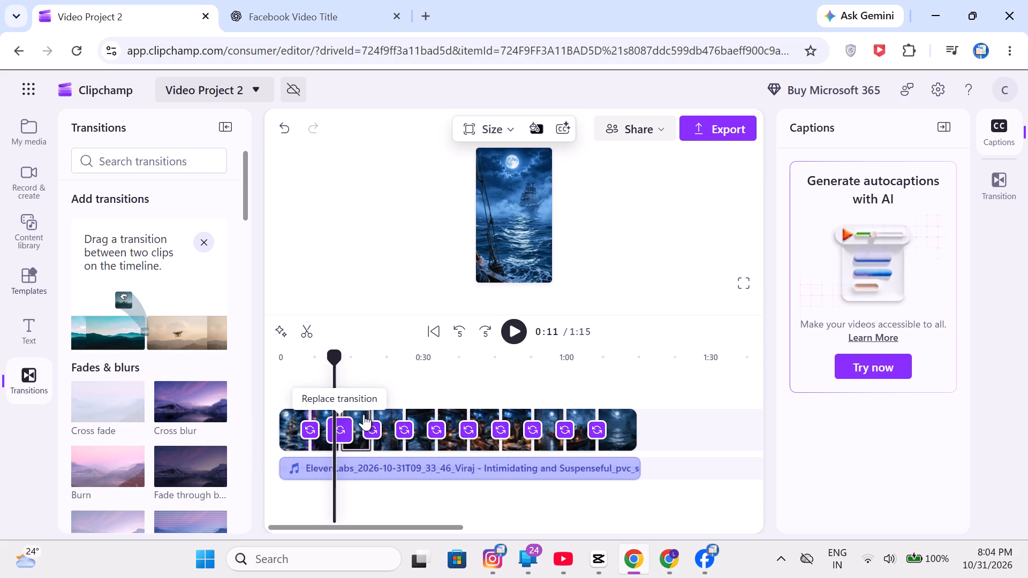
Play the video from about 0:09 to review the transition between the second and third clips.
left_click(323, 386)
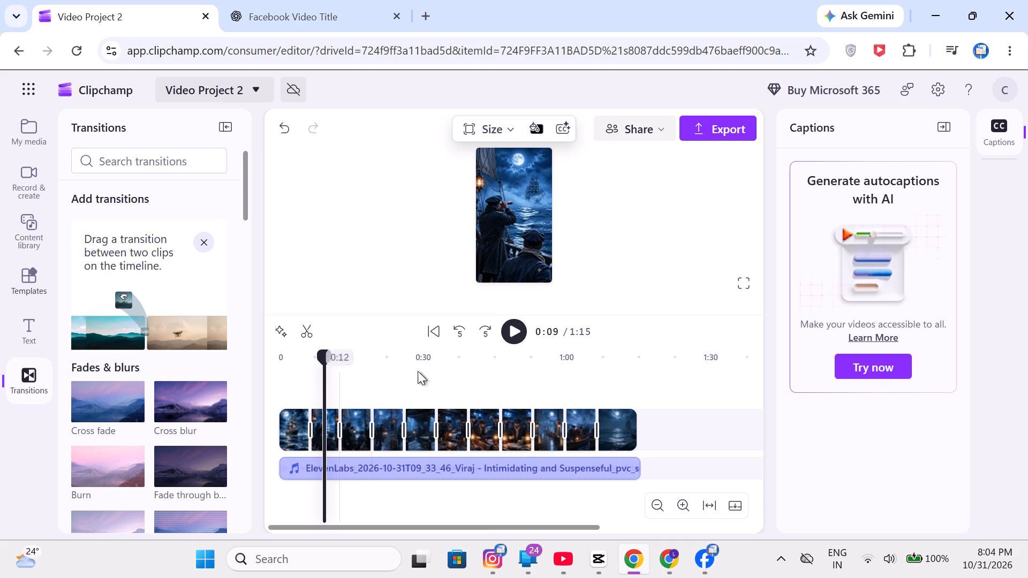
left_click(514, 329)
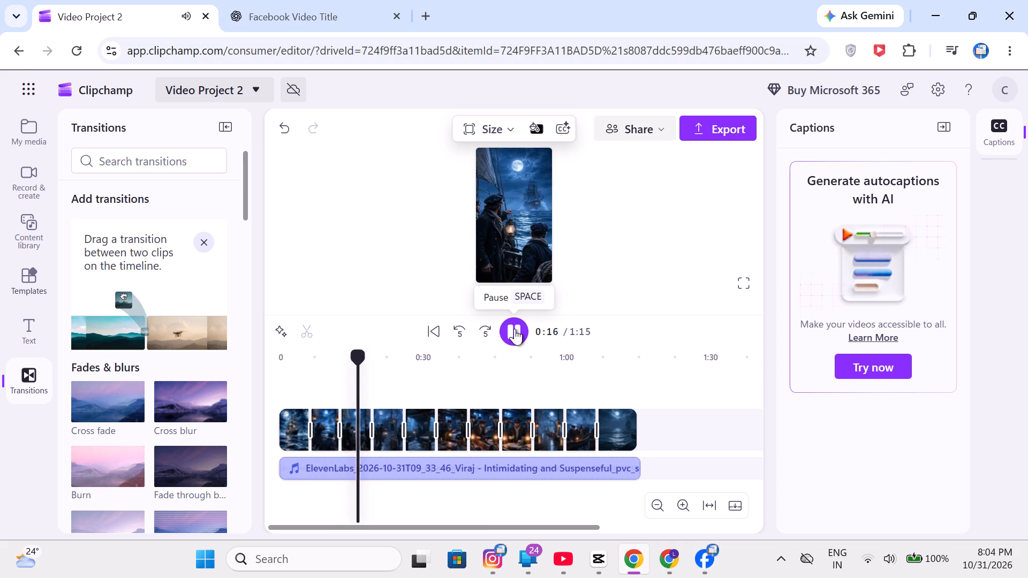
left_click(515, 329)
left_click(515, 329)
left_click(515, 329)
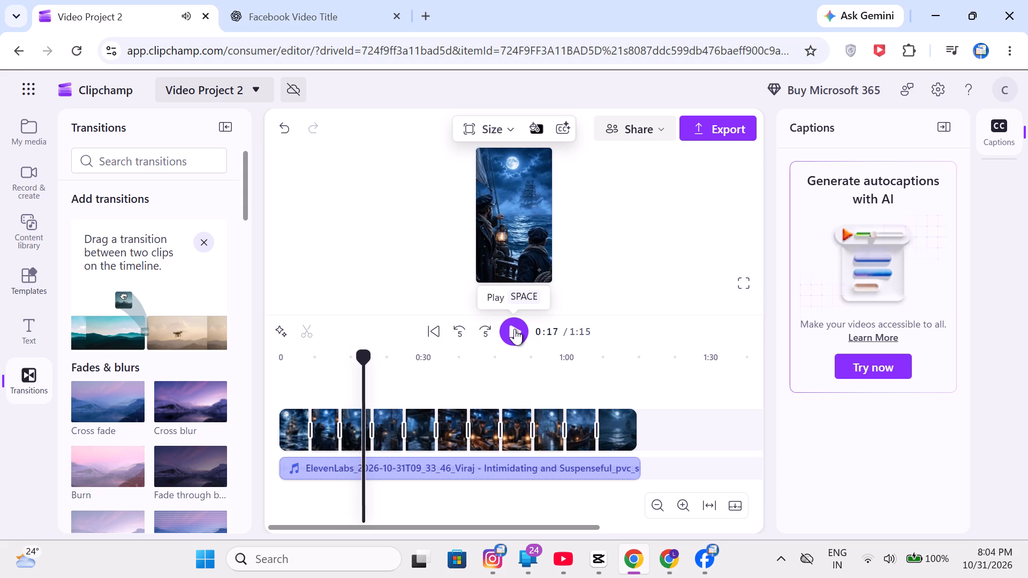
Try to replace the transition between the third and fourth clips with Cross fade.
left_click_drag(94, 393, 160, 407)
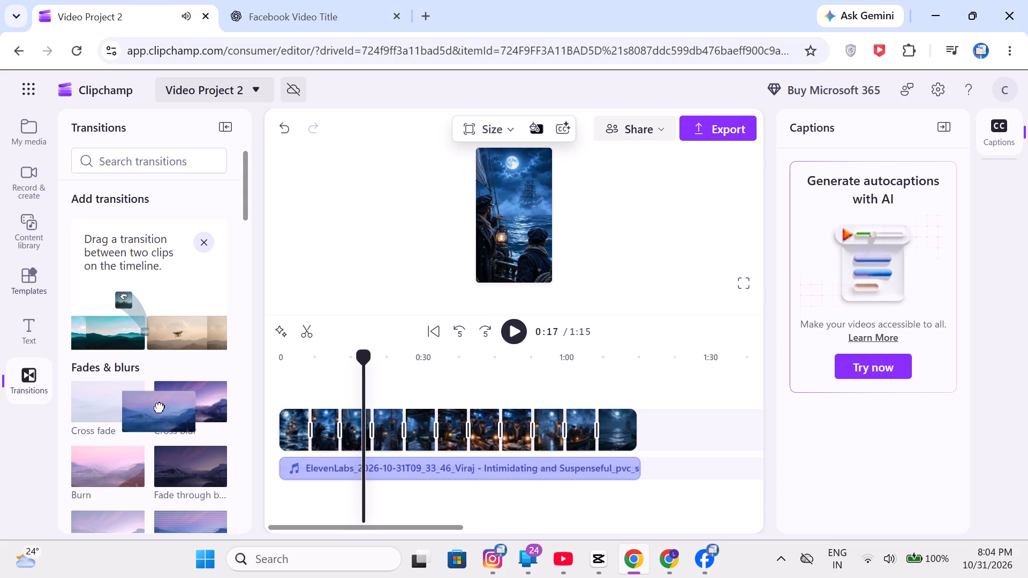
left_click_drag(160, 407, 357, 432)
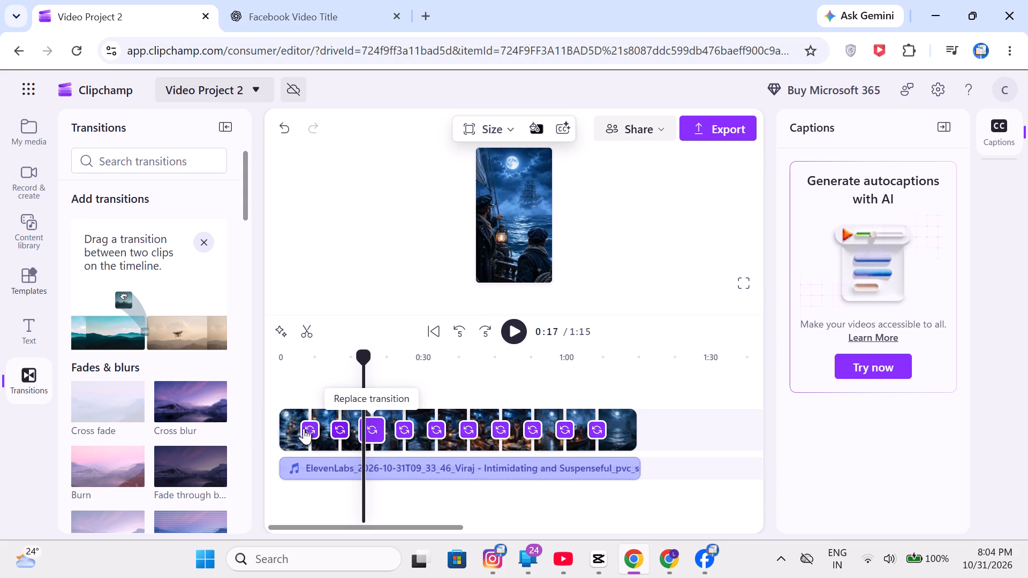
Replace the transition between the fourth and fifth clips with Cross fade.
left_click_drag(96, 405, 100, 404)
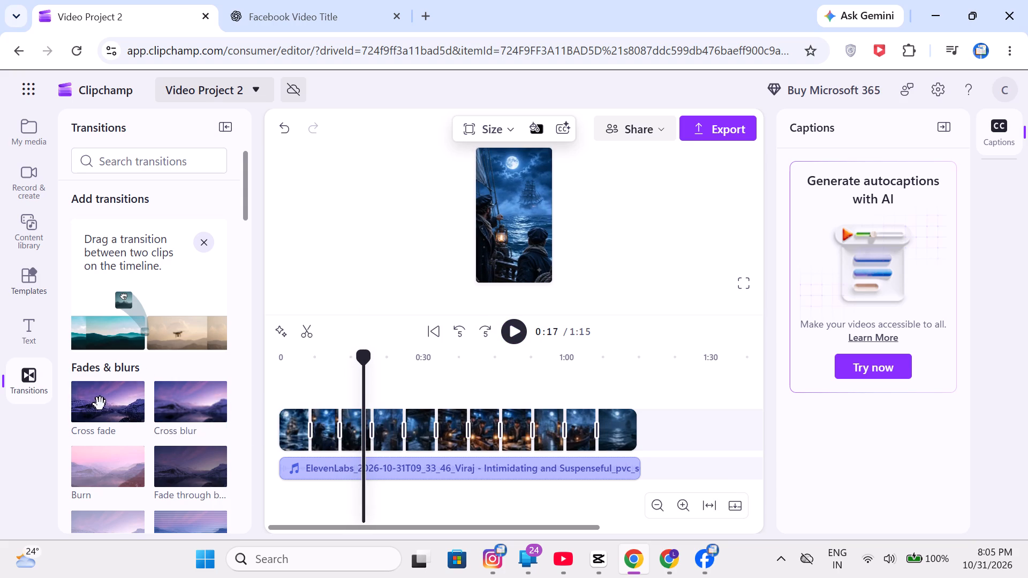
left_click_drag(100, 404, 399, 436)
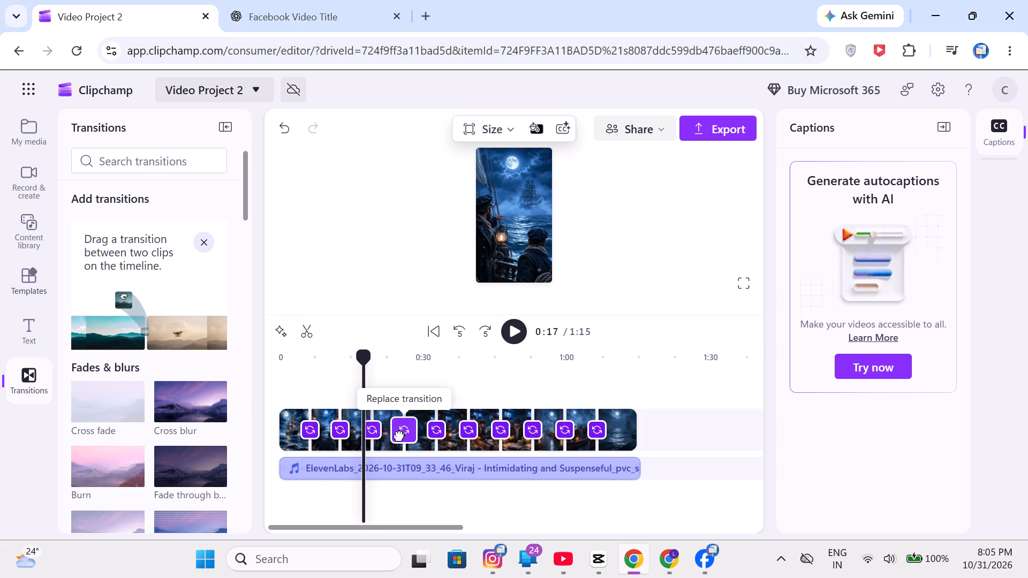
left_click_drag(399, 436, 395, 436)
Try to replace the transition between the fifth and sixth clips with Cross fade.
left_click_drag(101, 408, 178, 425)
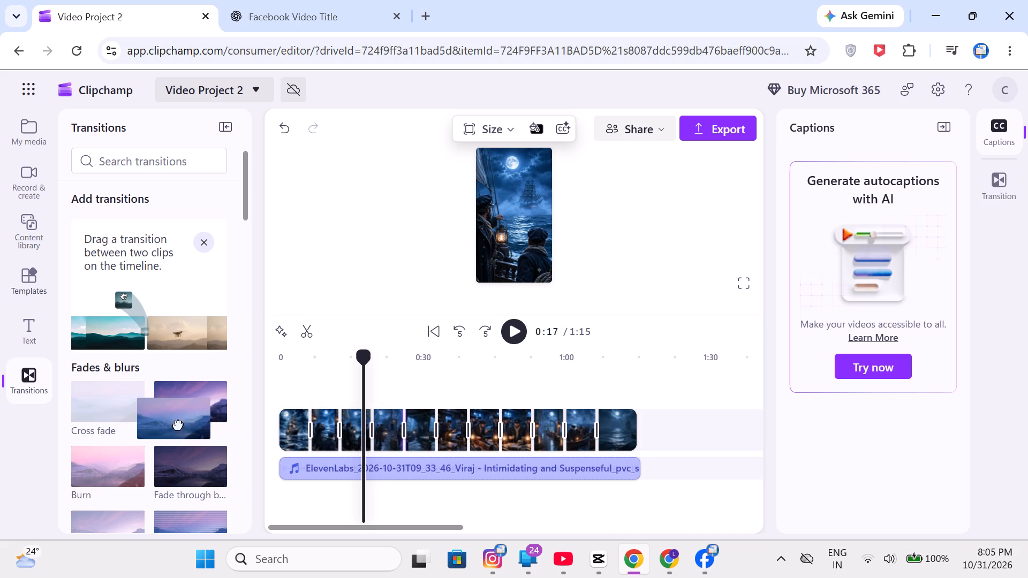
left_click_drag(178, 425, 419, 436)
Replace each of the five transitions from the sixth clip through the eleventh clip with Cross fade.
left_click_drag(80, 408, 287, 432)
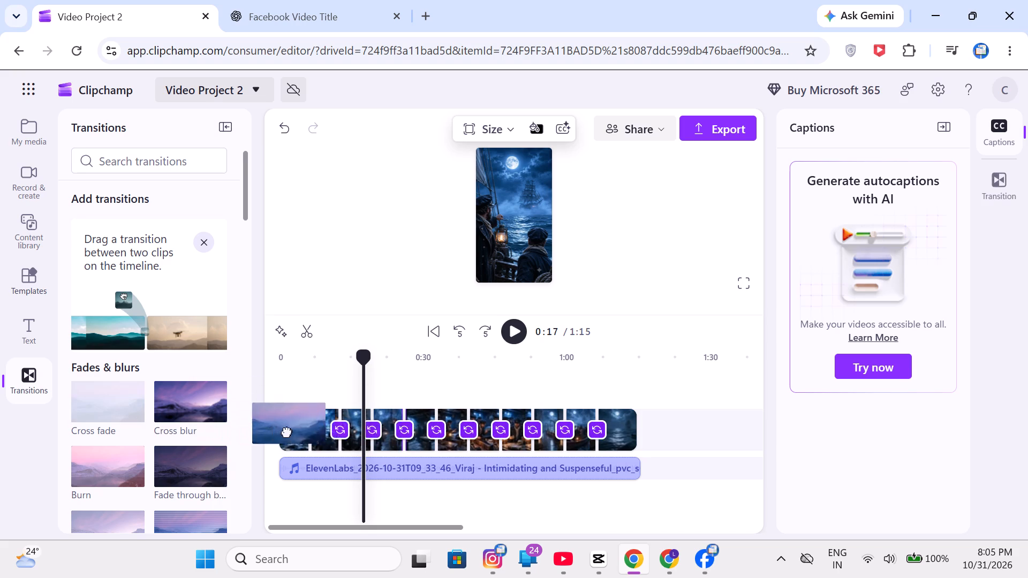
left_click_drag(287, 432, 467, 436)
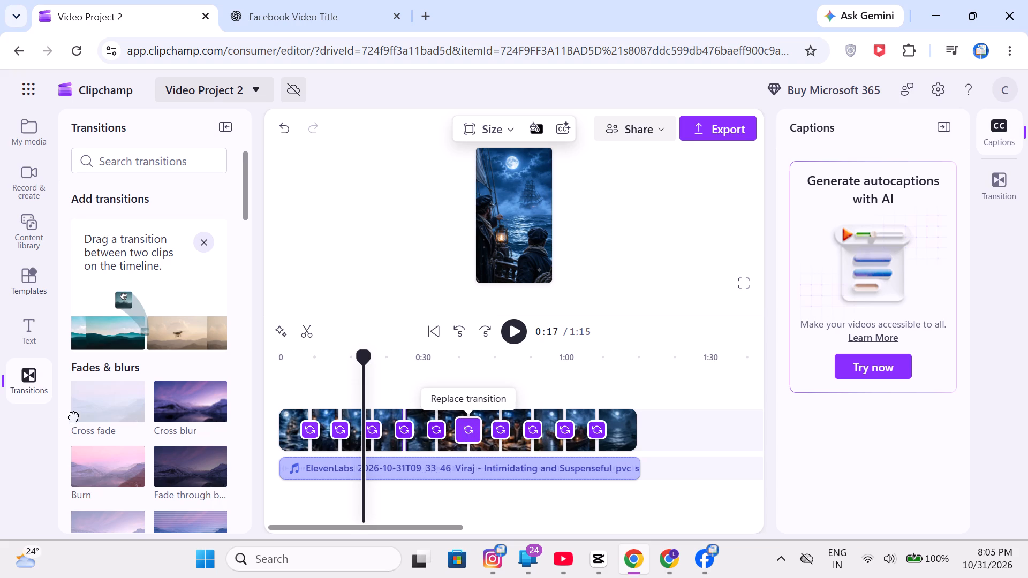
left_click_drag(103, 410, 464, 435)
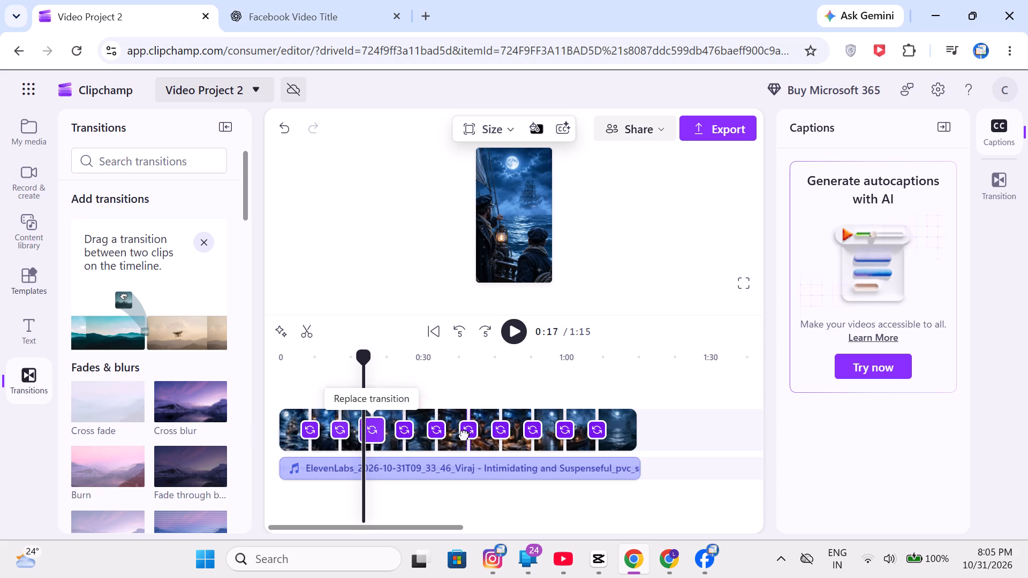
left_click_drag(464, 435, 500, 438)
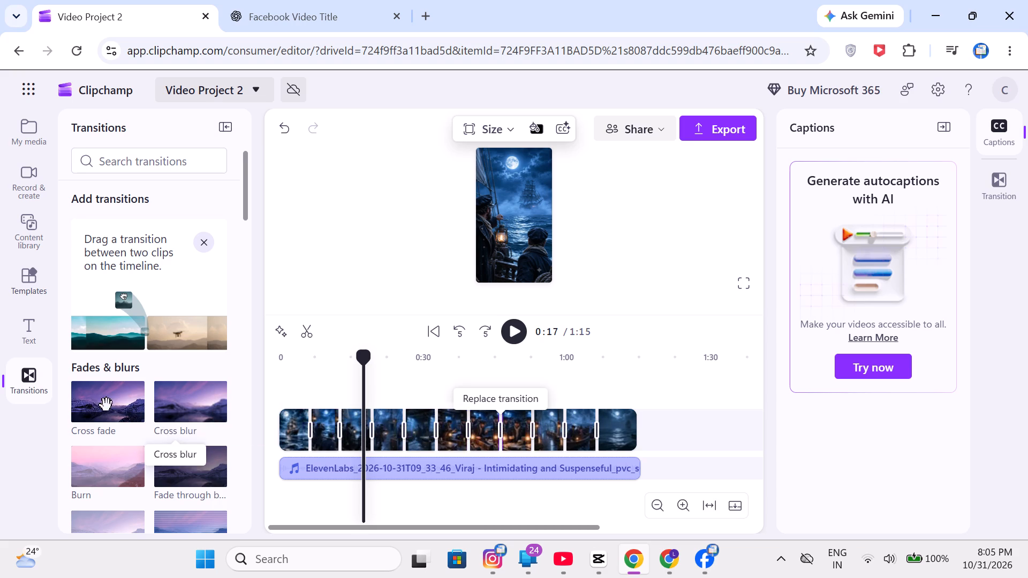
left_click_drag(107, 406, 530, 433)
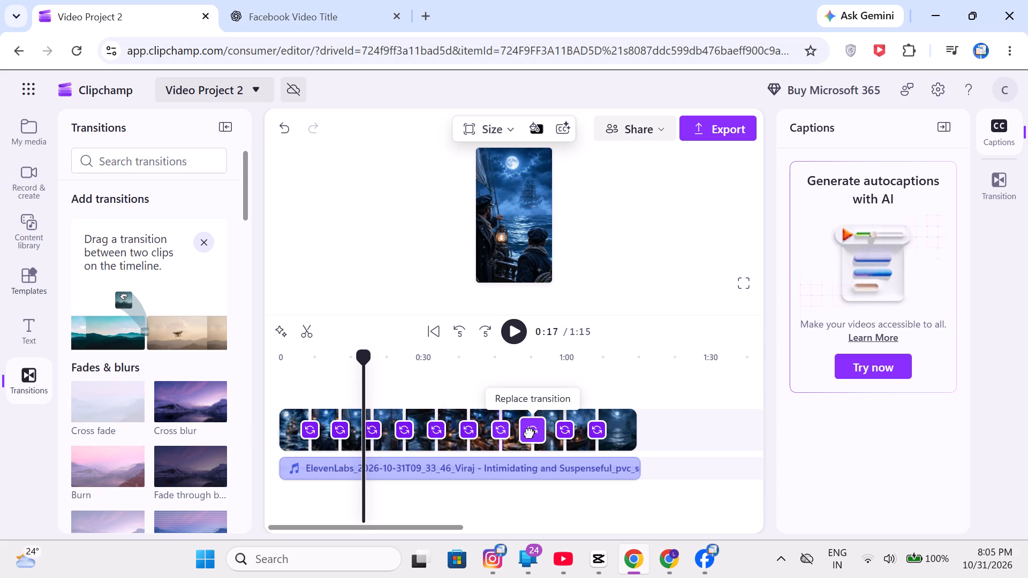
left_click_drag(530, 433, 525, 433)
left_click_drag(93, 406, 359, 424)
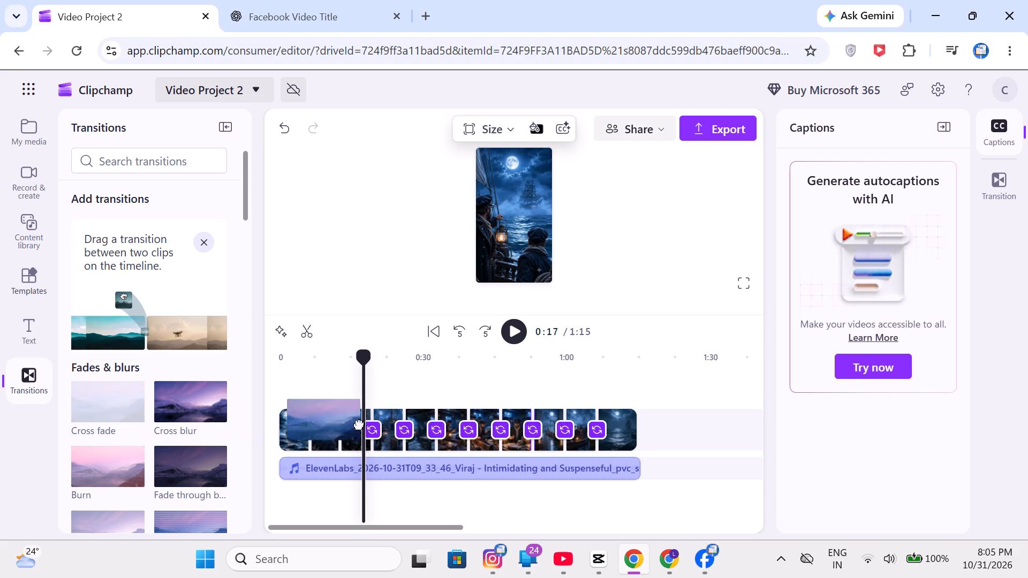
left_click_drag(359, 424, 550, 438)
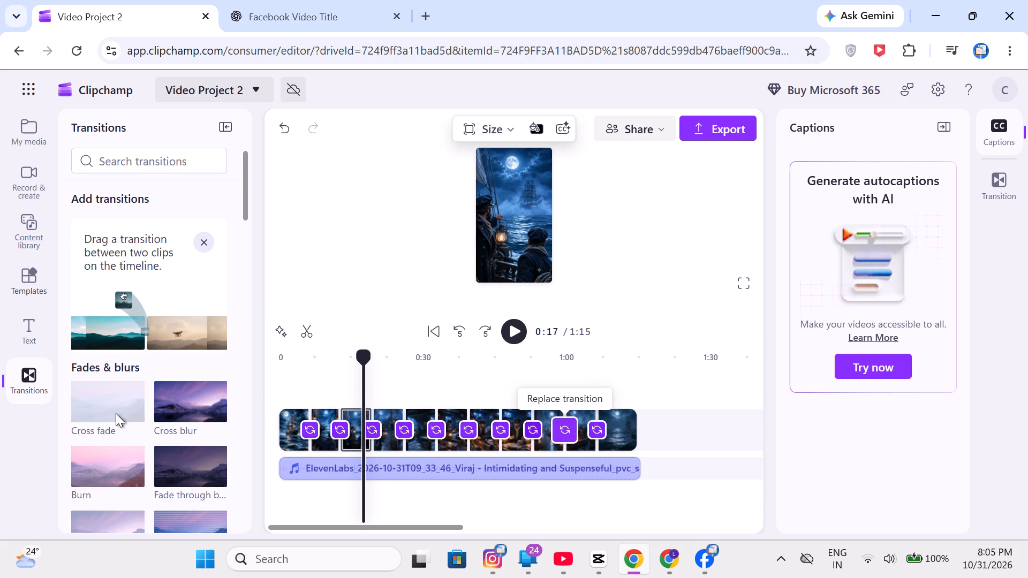
left_click_drag(99, 406, 583, 428)
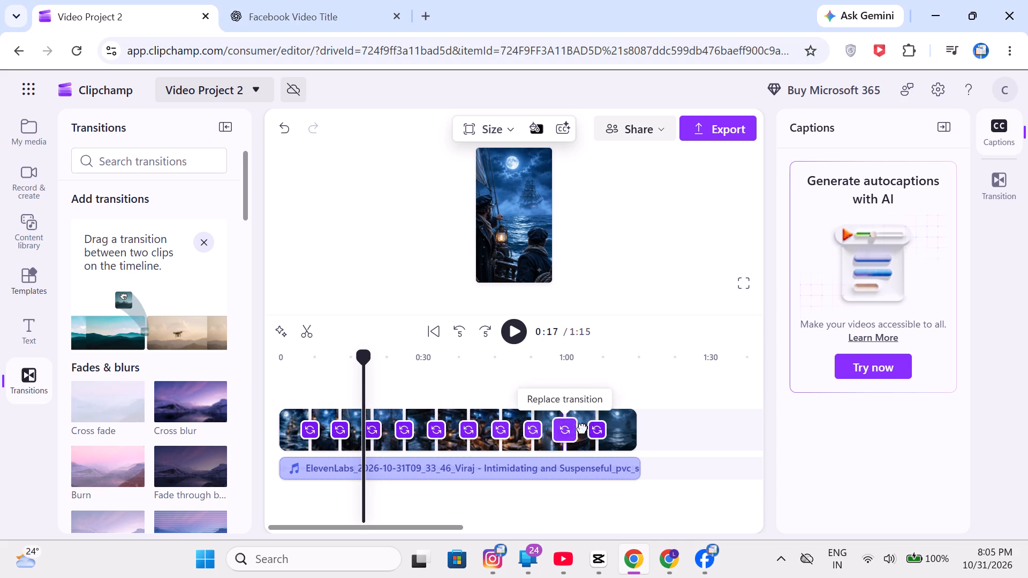
left_click_drag(583, 428, 585, 430)
Replace the transition between the first and second clips with Cross fade.
left_click_drag(106, 411, 134, 416)
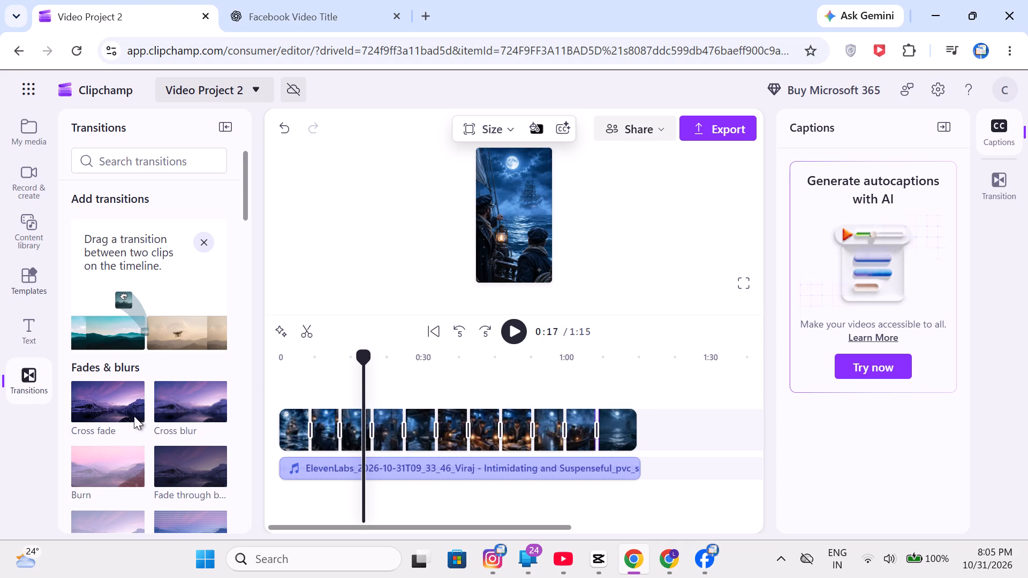
left_click_drag(134, 416, 299, 437)
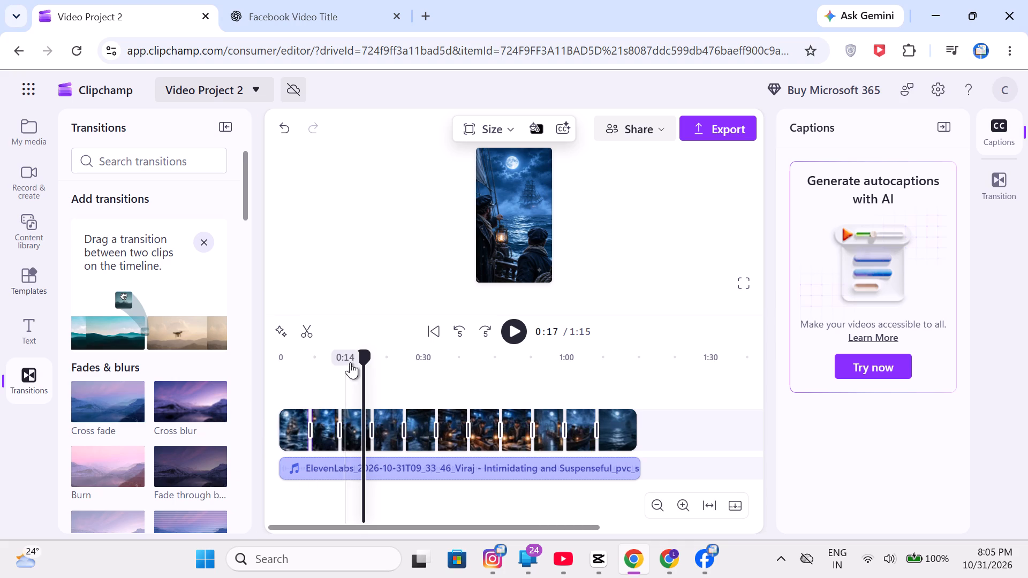
Play the video from the start to about 0:48, replay it from the start, and pause at about 0:21.
left_click_drag(361, 353, 259, 372)
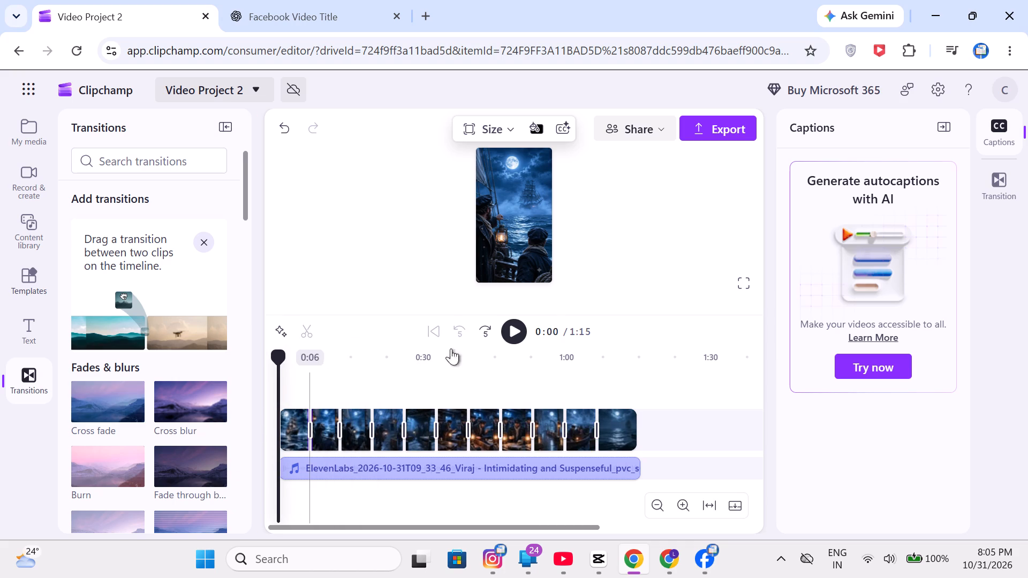
left_click(505, 334)
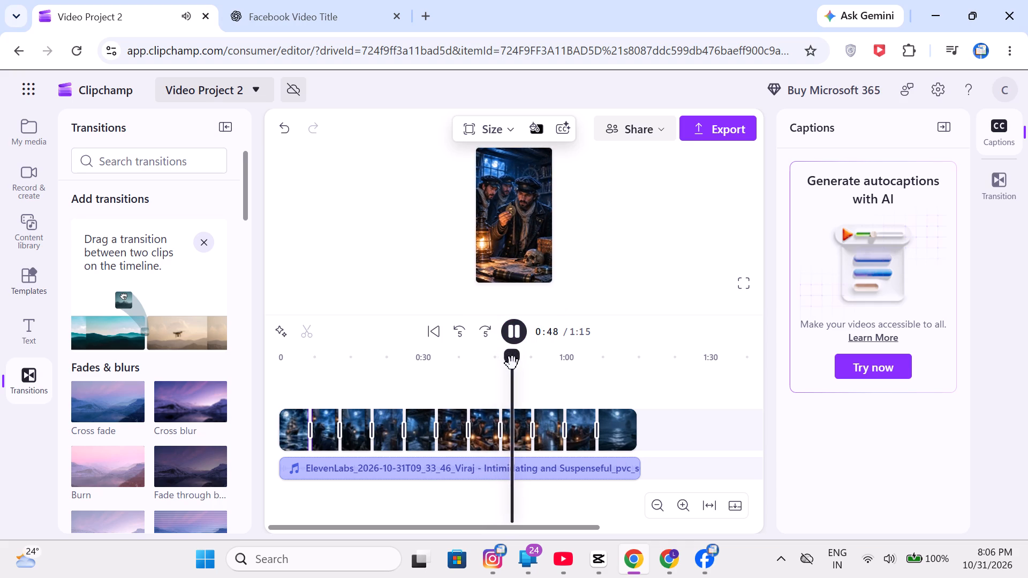
left_click_drag(513, 366, 274, 410)
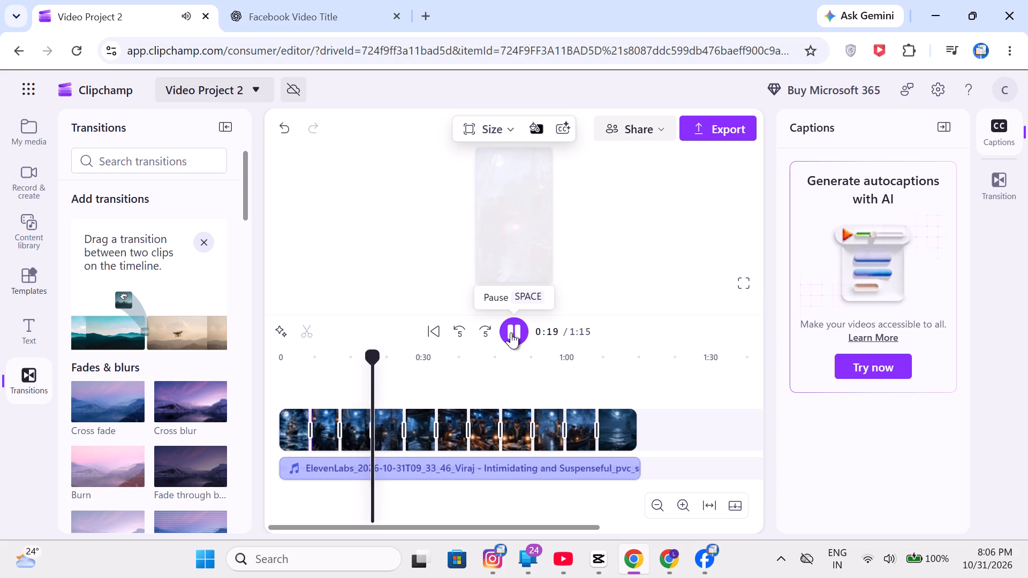
left_click(510, 326)
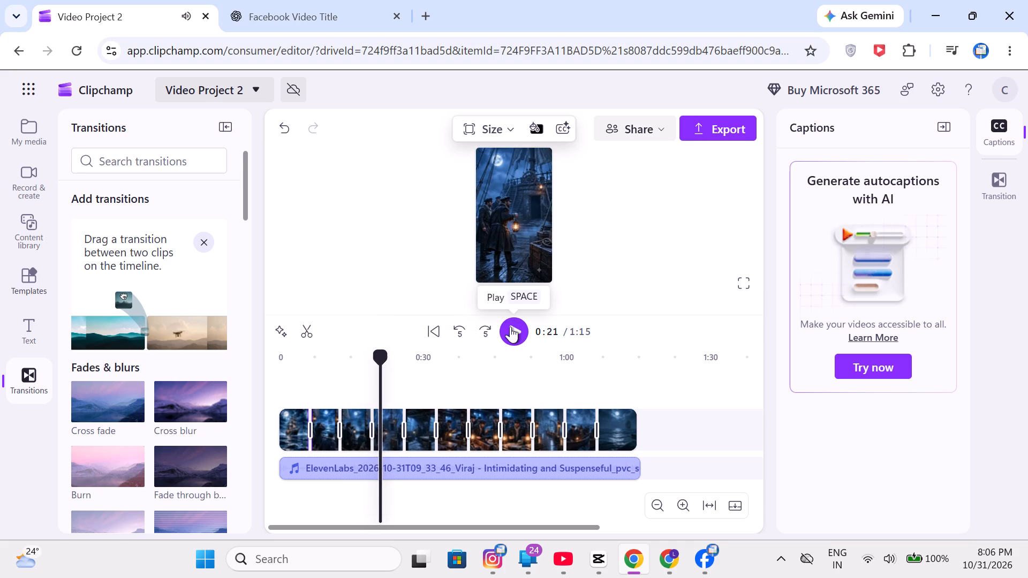
Replace the transition between the third and fourth clips with Cross fade.
left_click_drag(96, 404, 168, 413)
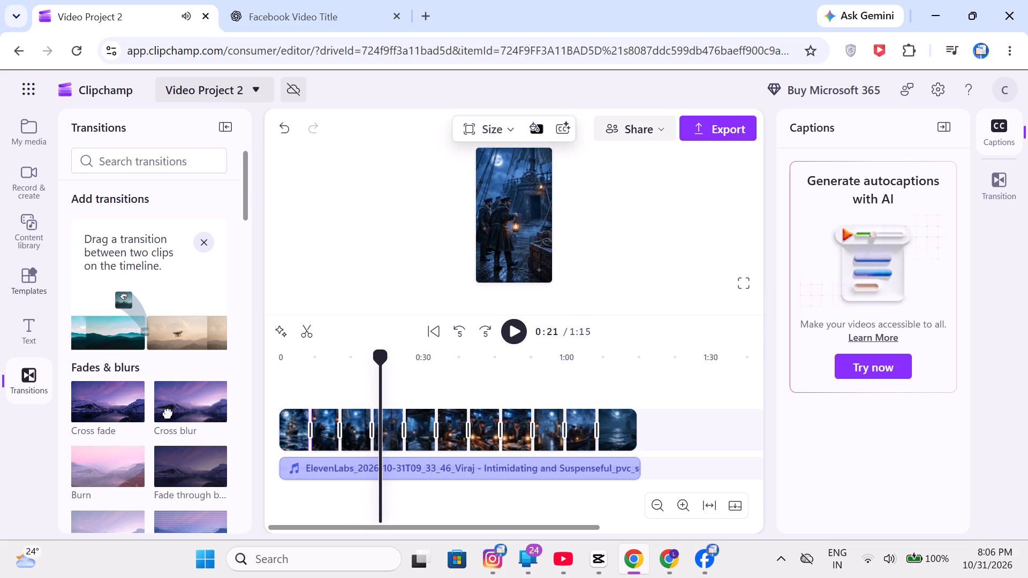
left_click_drag(168, 413, 369, 441)
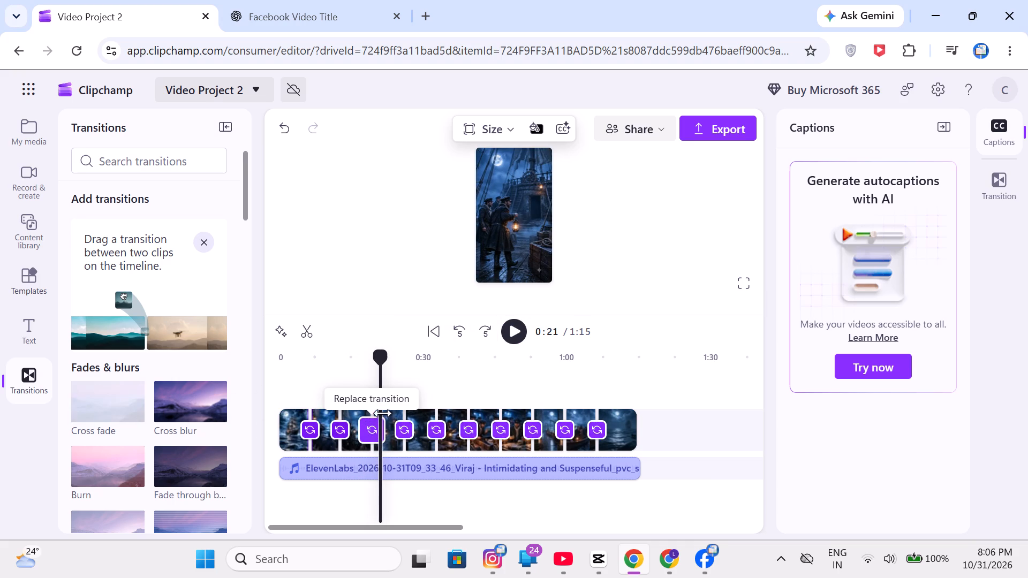
Play the video from about 0:15 to review the following transitions and pause at about 0:33.
left_click(350, 375)
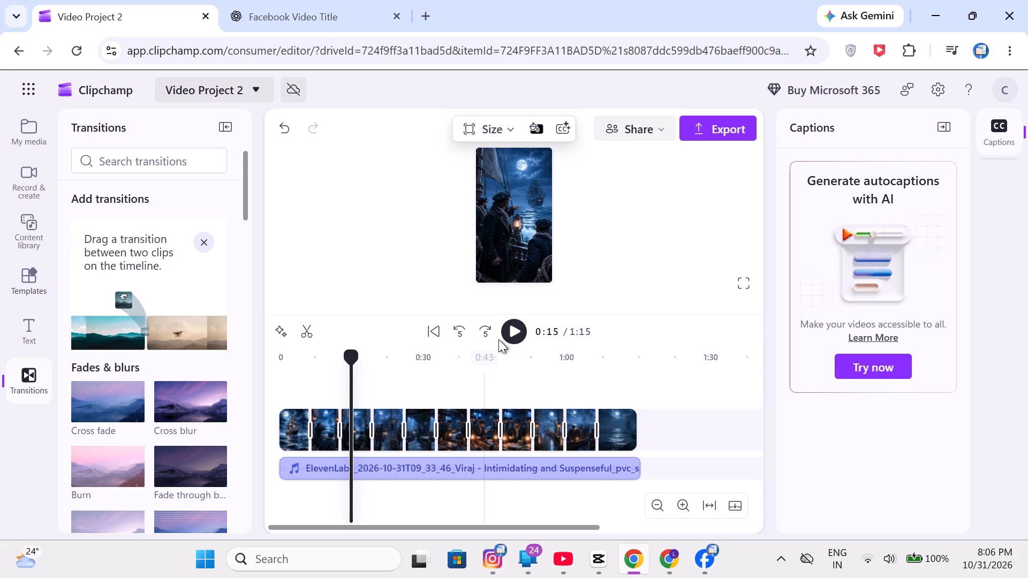
left_click(507, 329)
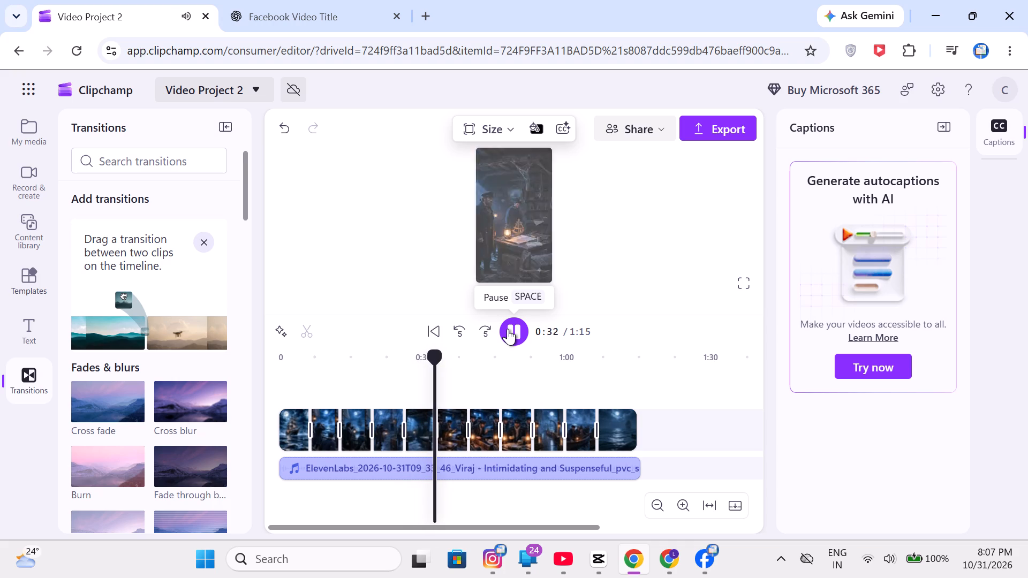
left_click(508, 329)
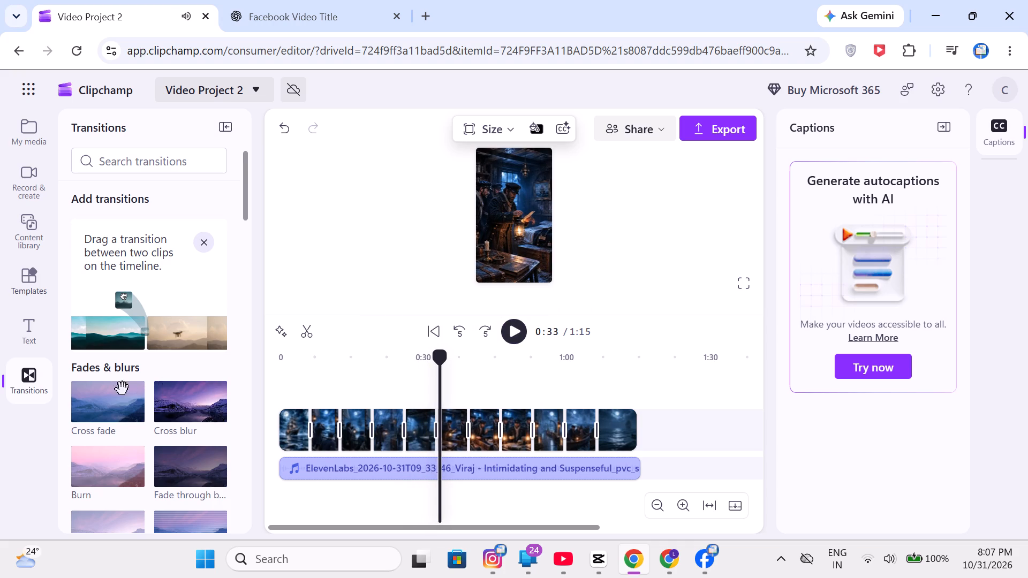
Replace the transition between the fifth and sixth clips with Cross fade.
left_click_drag(98, 399, 371, 443)
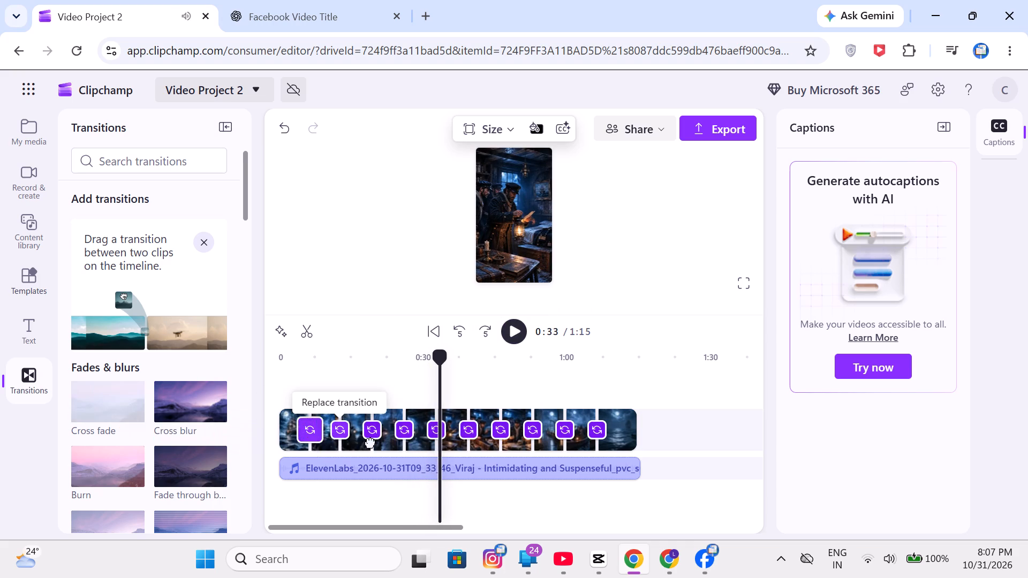
left_click_drag(371, 443, 423, 433)
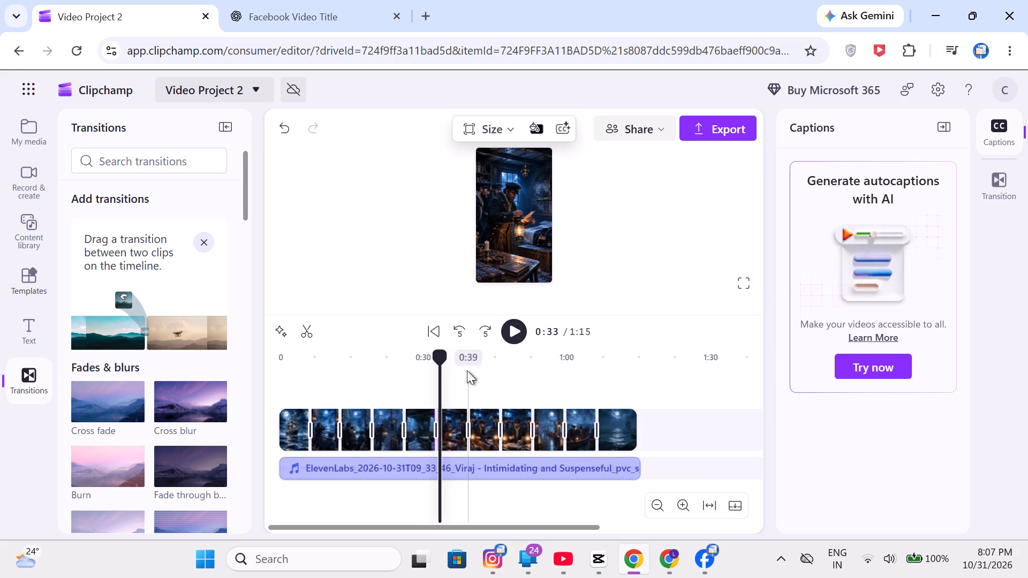
Play the video from about 0:29 to review the transition between the fifth and sixth clips.
left_click(420, 374)
left_click(500, 328)
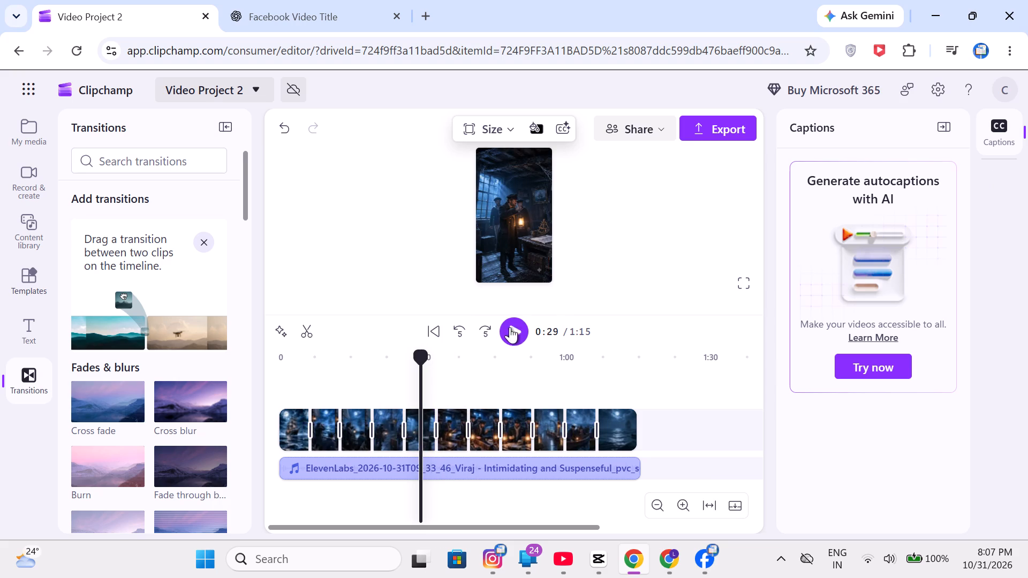
left_click(513, 326)
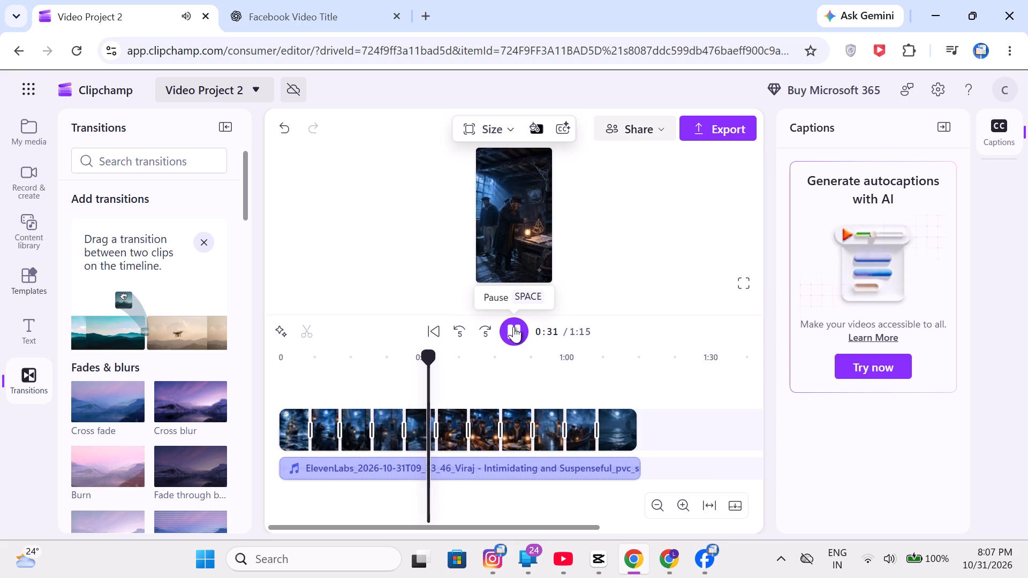